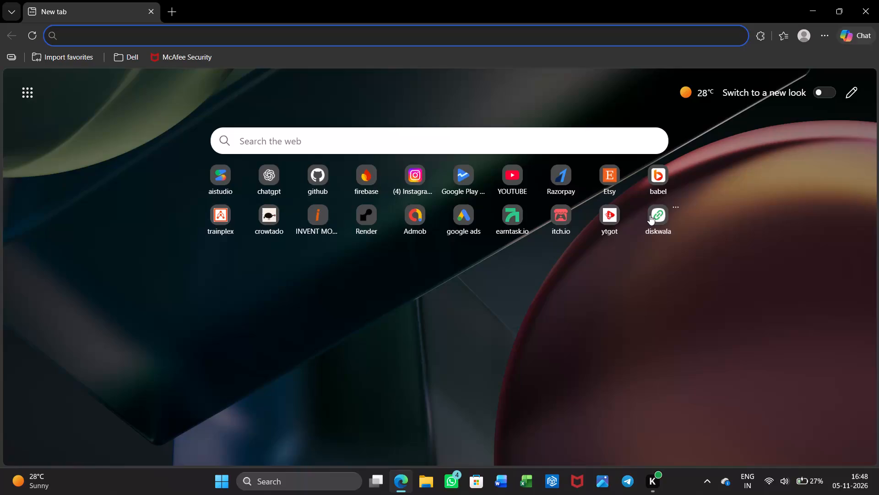
Open the DiskWala dashboard from the saved site shortcuts.
click(650, 215)
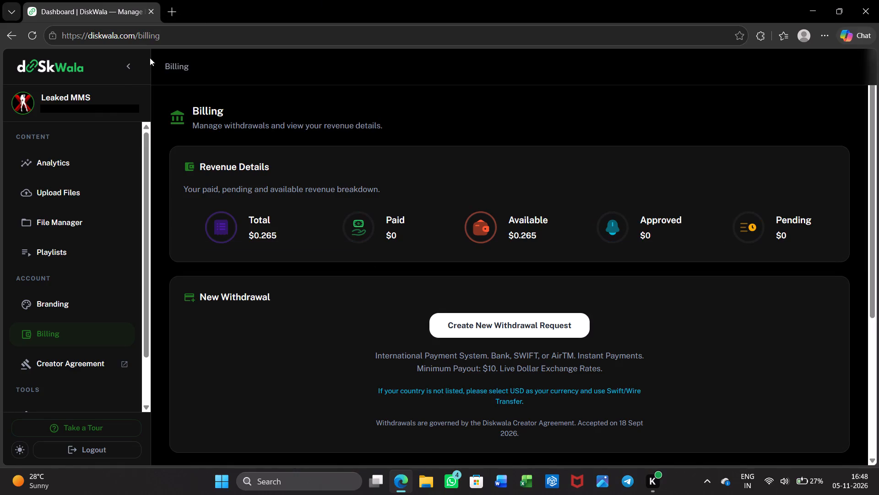
Open Google Ads in a new tab and select the DilSaathi - Rent Girlfriend campaign.
click(173, 14)
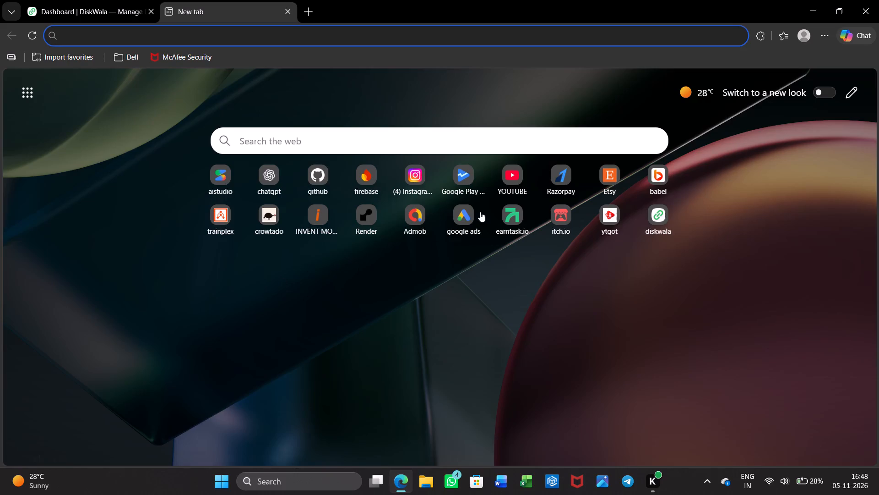
click(466, 212)
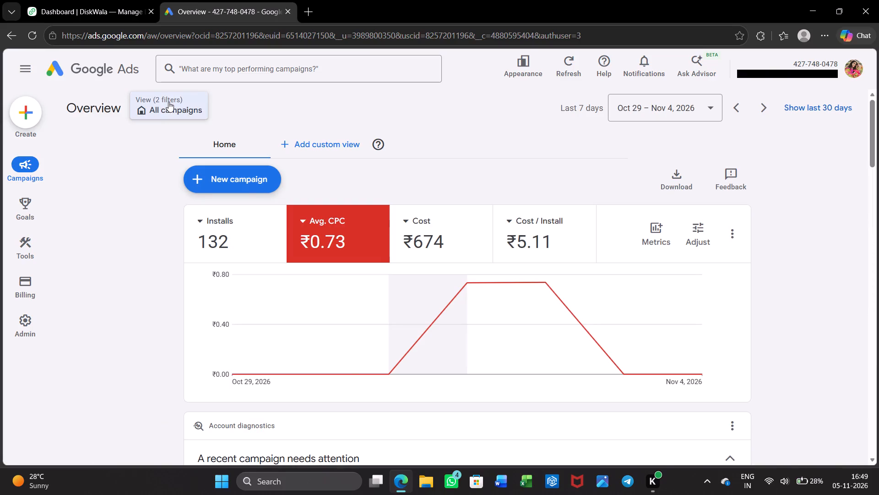
click(170, 100)
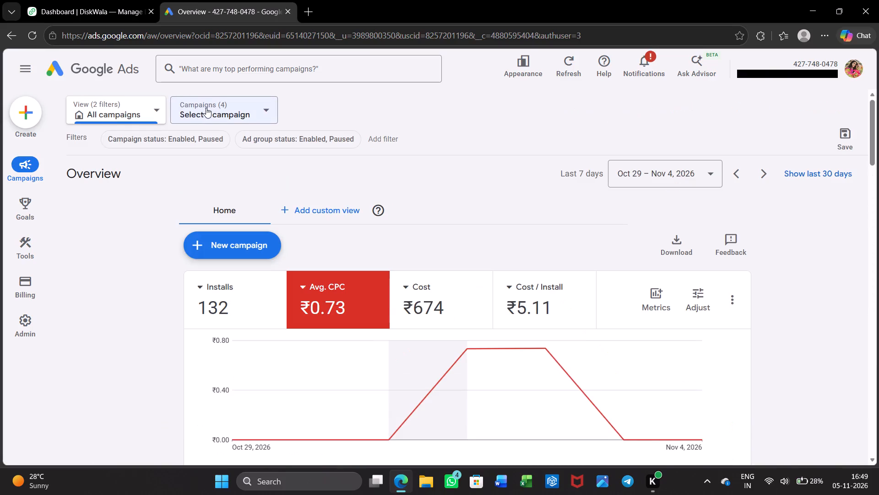
click(206, 108)
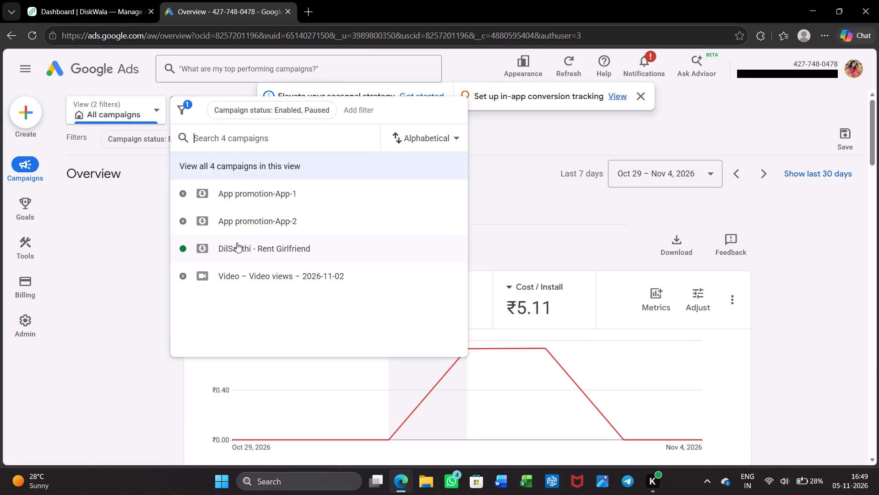
click(237, 242)
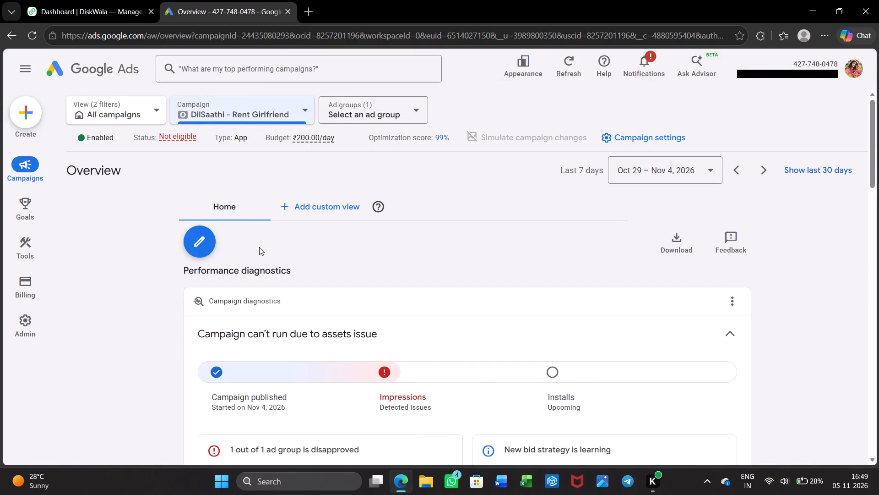
Review the campaign diagnostics details for the ad group disapproval, then return to the overview.
scroll(259, 247, down, 2)
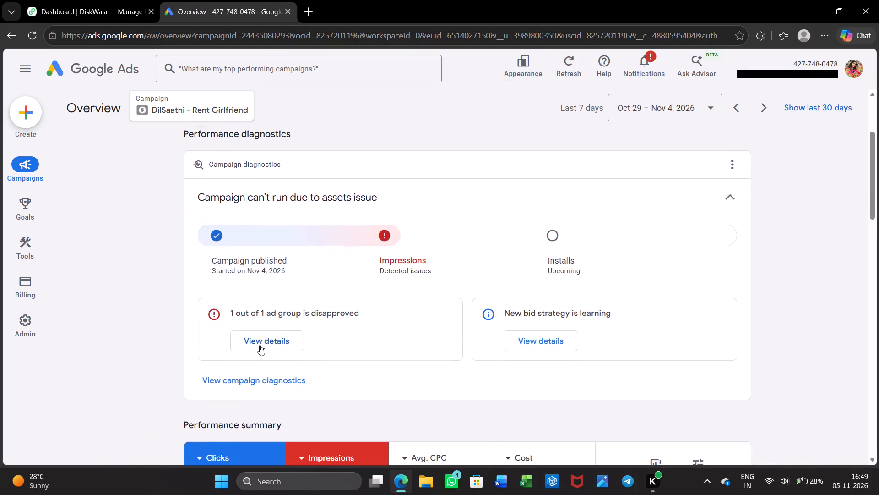
click(260, 345)
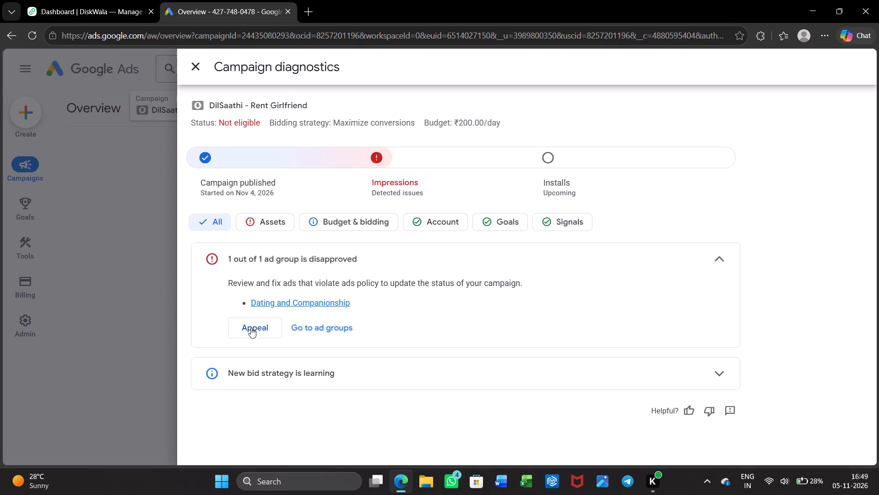
click(168, 302)
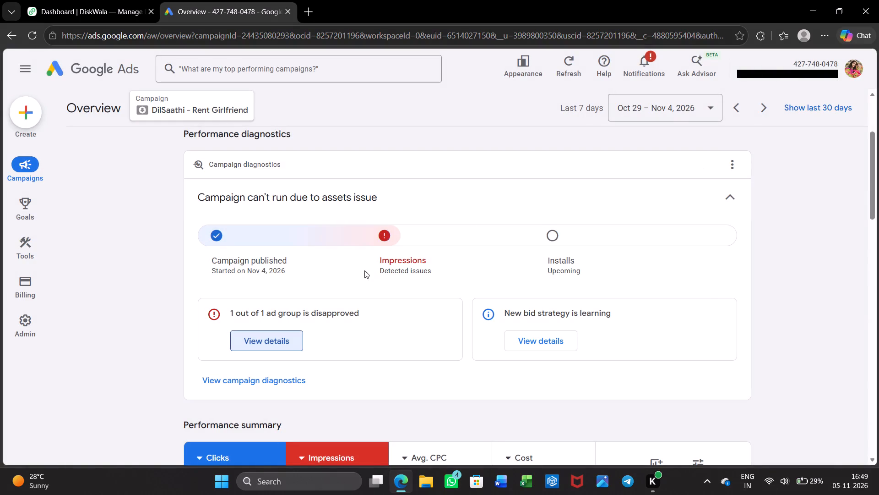
click(553, 234)
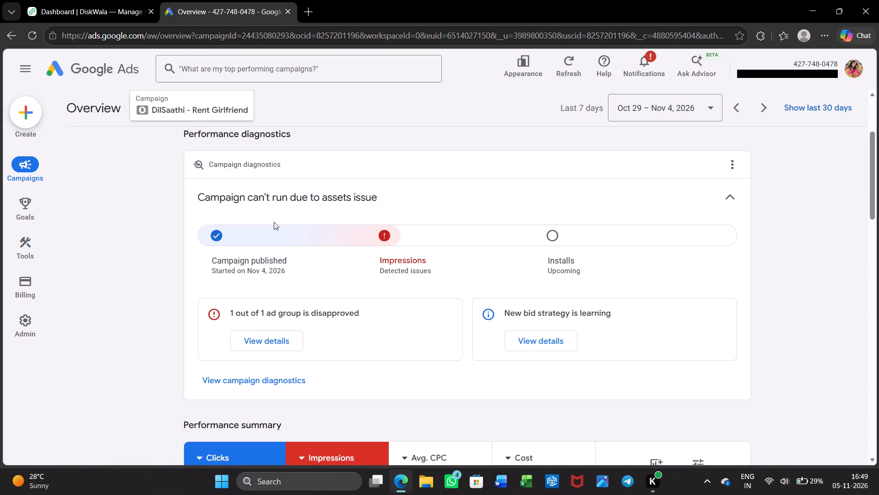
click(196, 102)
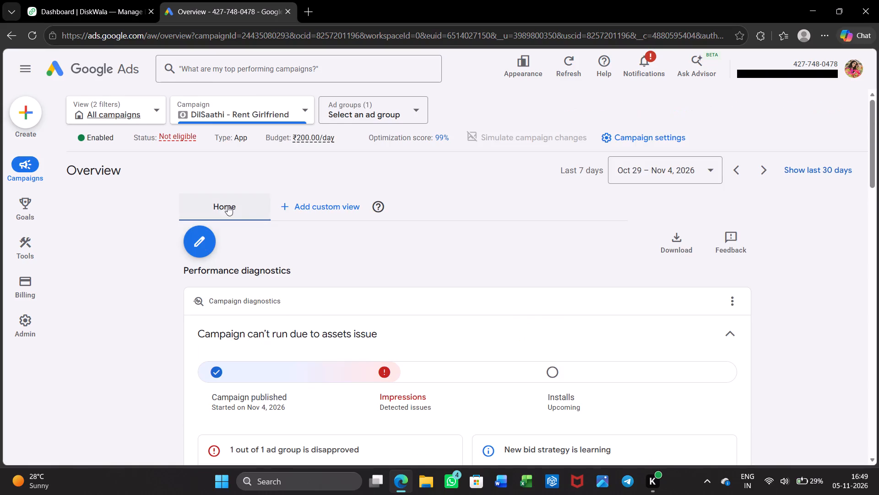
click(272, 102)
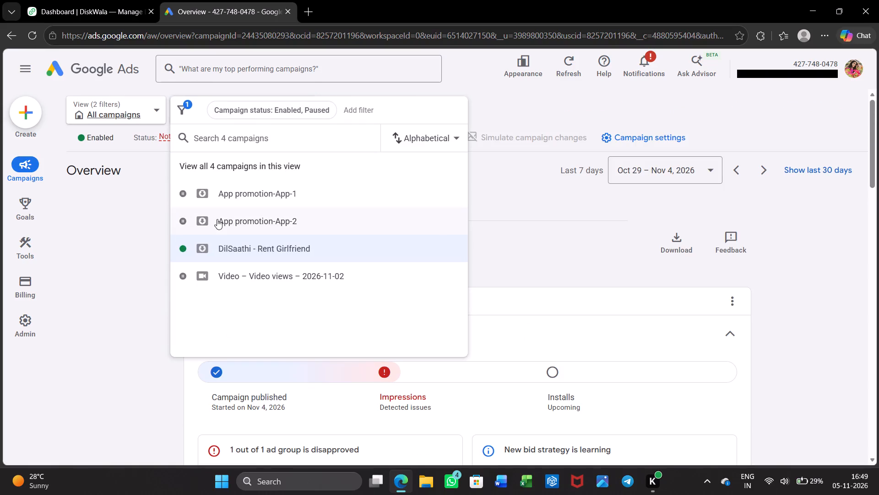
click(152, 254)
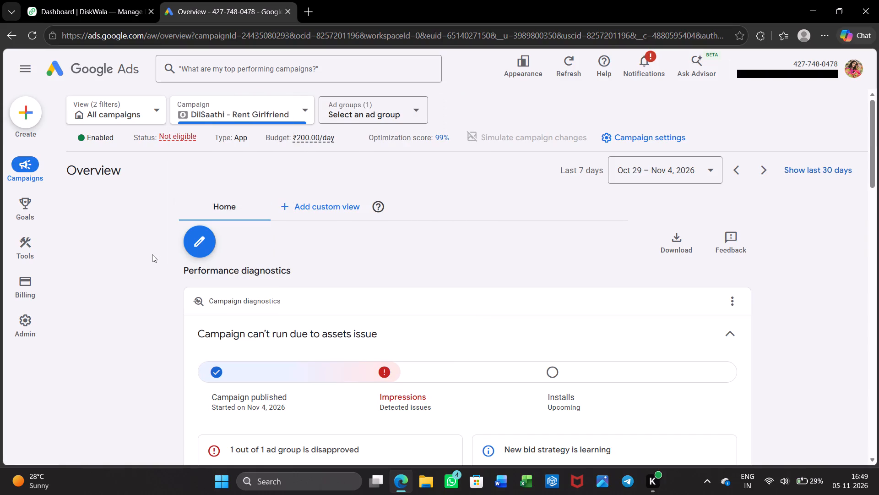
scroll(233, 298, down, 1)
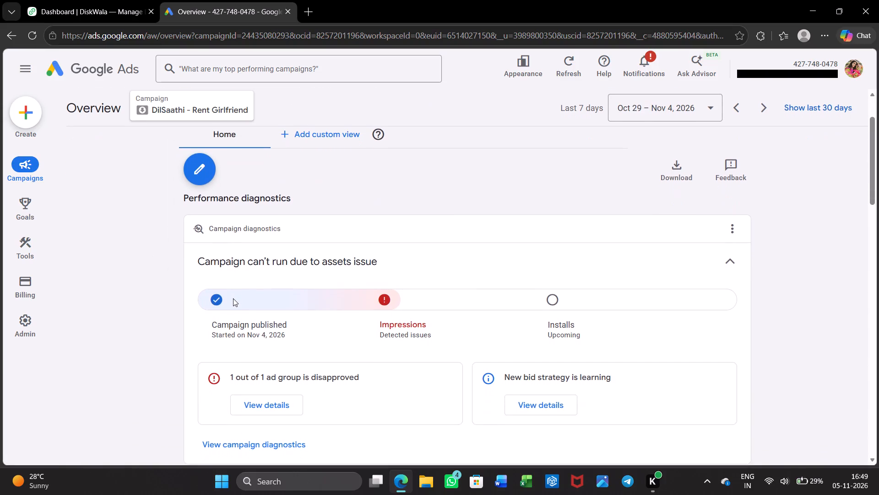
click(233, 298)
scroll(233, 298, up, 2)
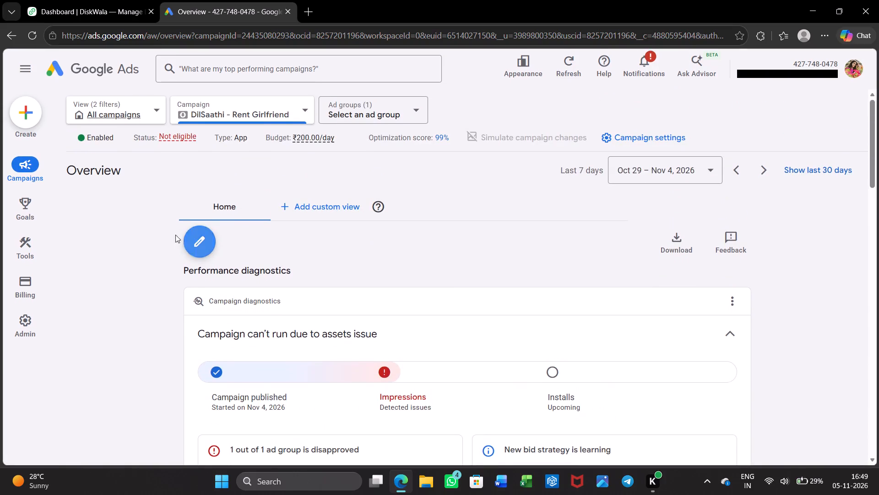
Open the campaign for editing, rename it DilSaathi - Dating App, and save the name.
click(194, 238)
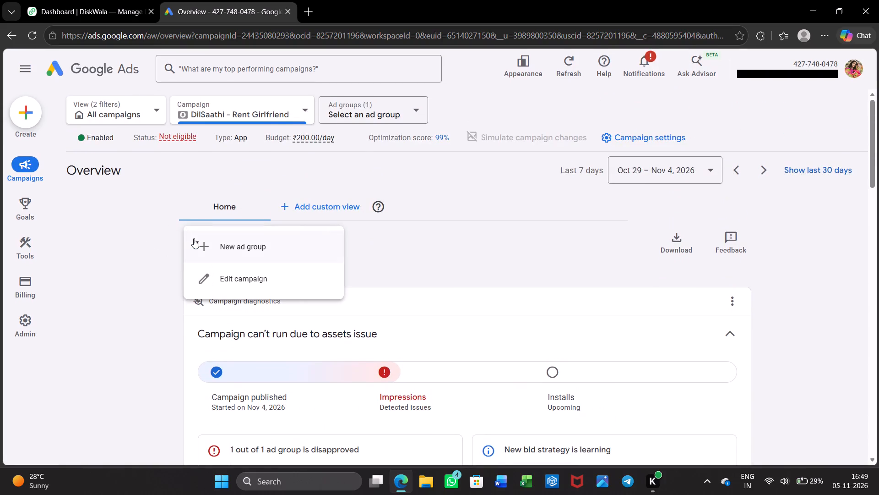
click(296, 277)
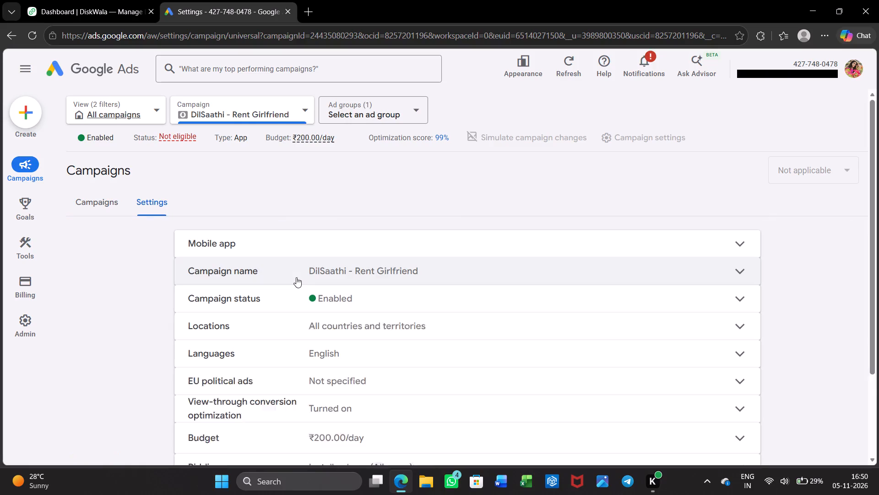
scroll(296, 277, down, 2)
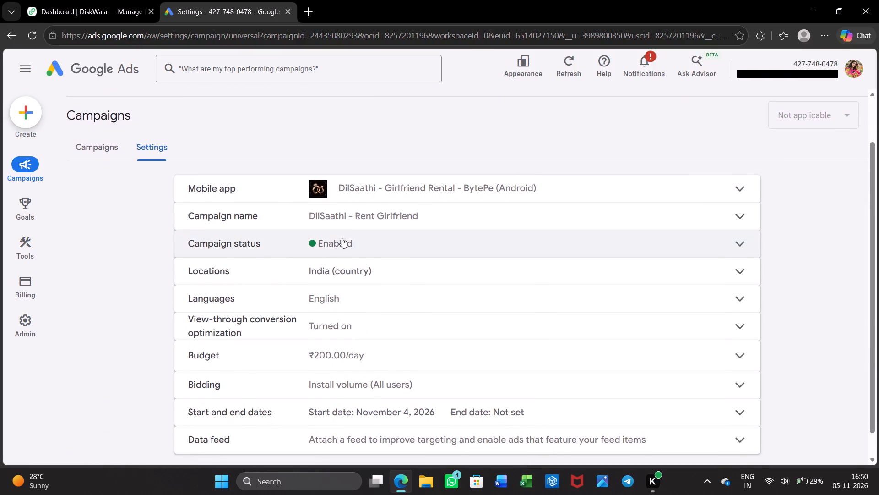
click(355, 216)
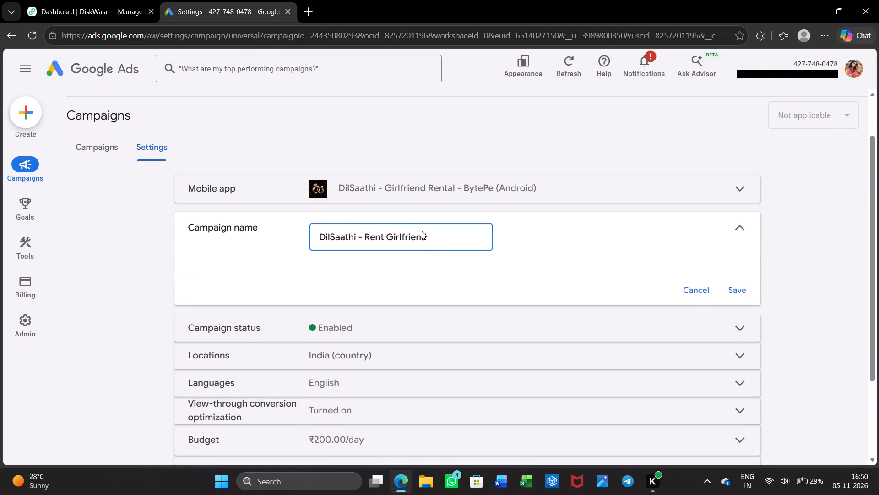
drag(426, 233, 368, 247)
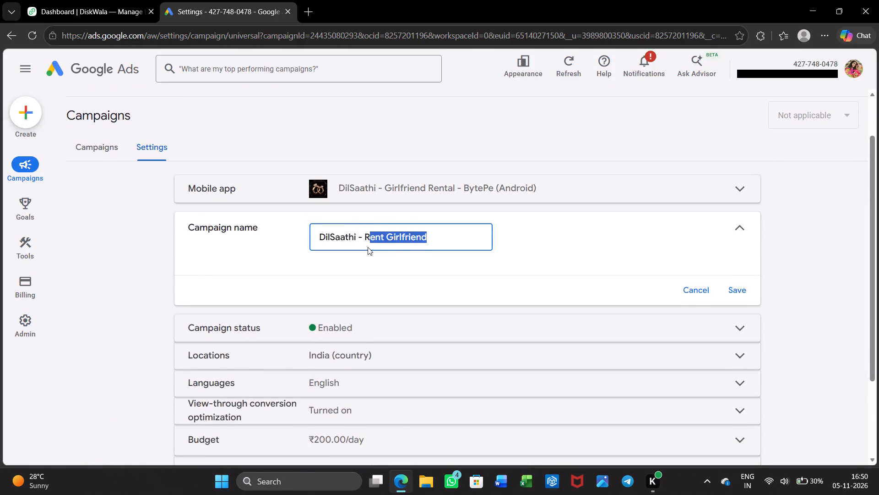
drag(368, 247, 366, 247)
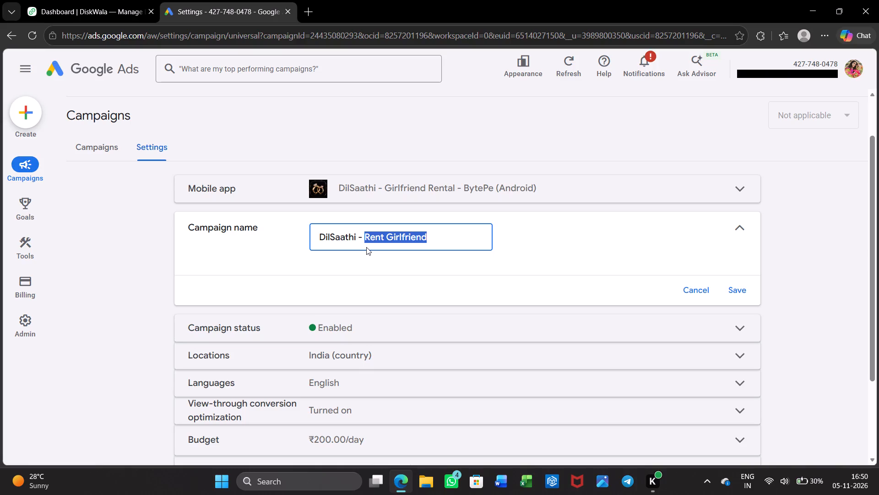
text(Dating App)
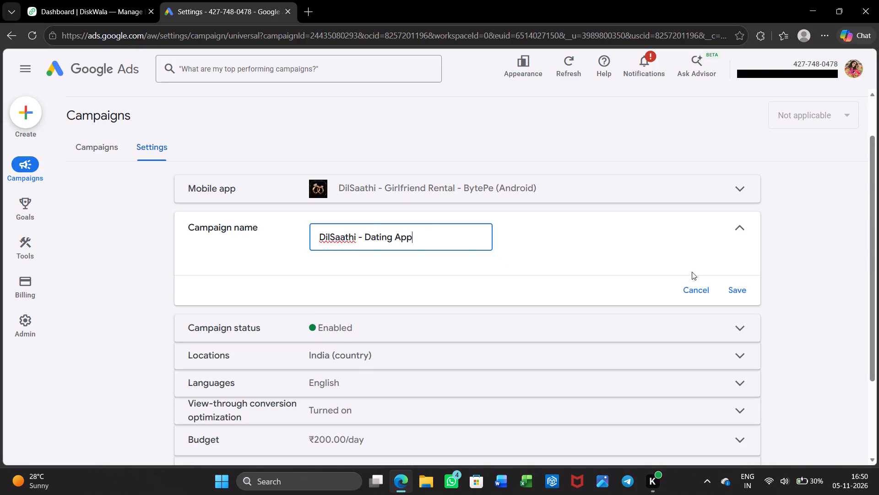
click(732, 287)
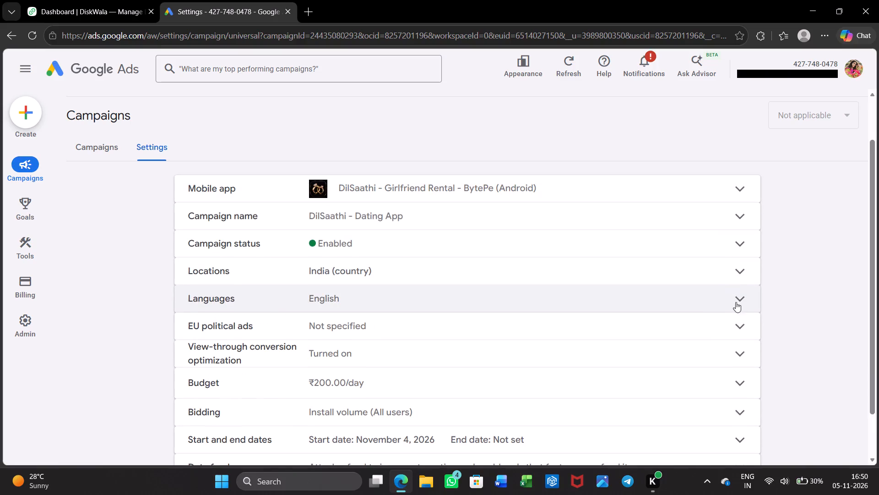
Declare that the campaign doesn't have EU political ads and save the setting.
click(676, 317)
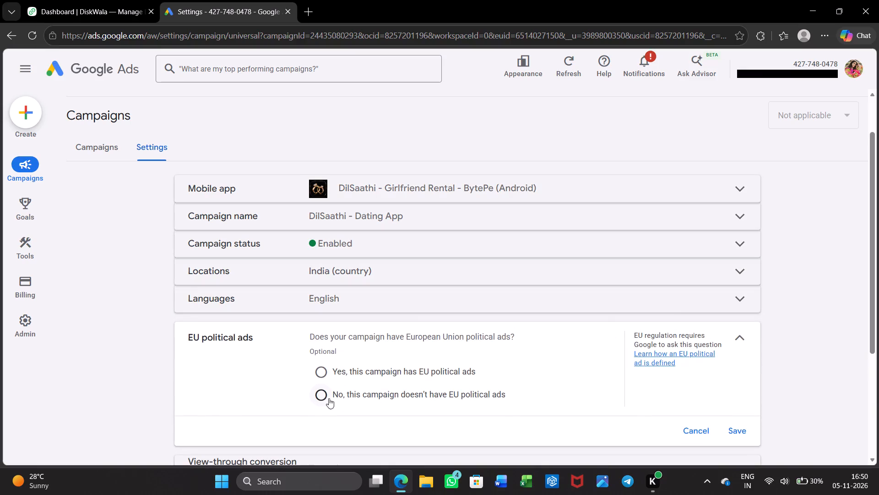
click(320, 398)
click(730, 428)
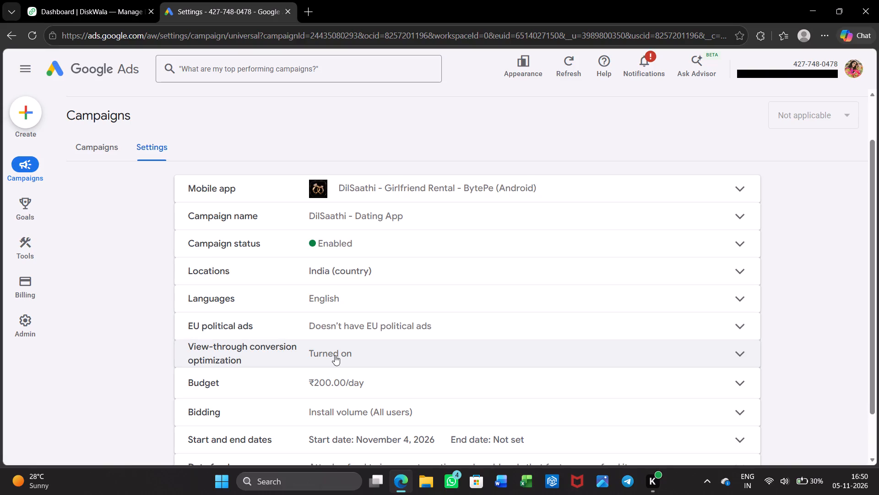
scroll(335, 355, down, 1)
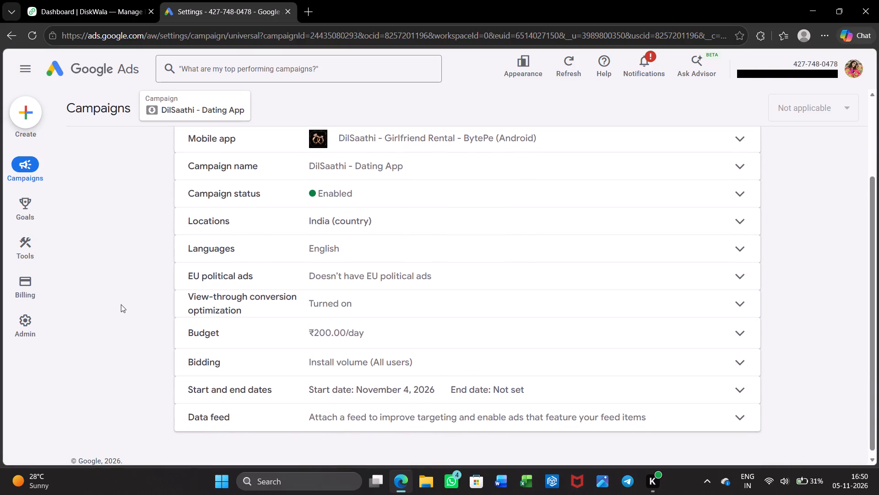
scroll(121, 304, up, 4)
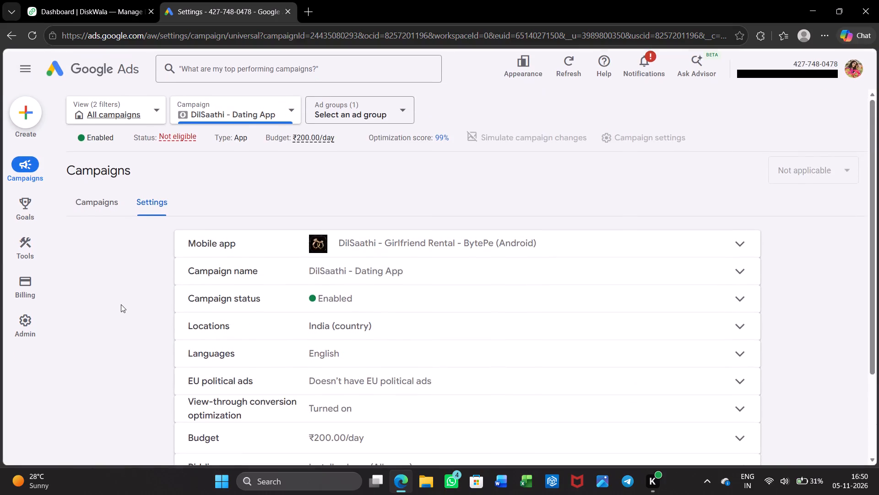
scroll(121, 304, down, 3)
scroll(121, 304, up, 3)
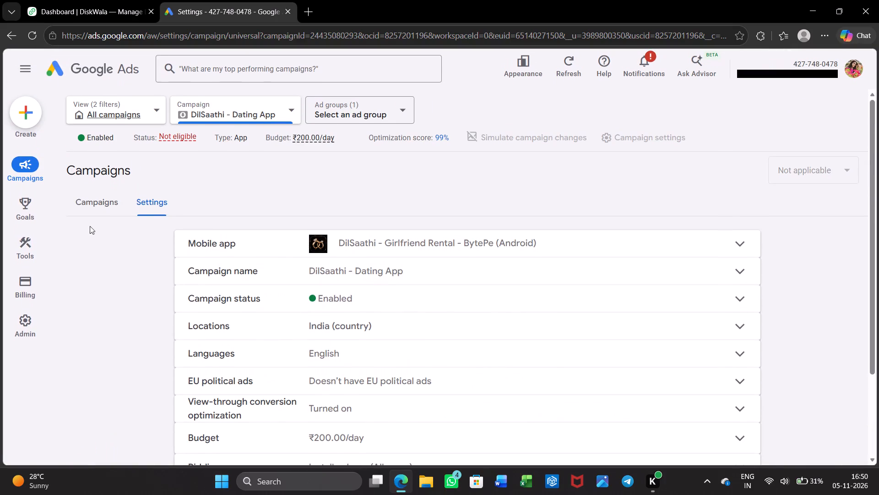
Check the DilSaathi - Dating App campaign's status in the campaigns table and view its ad groups.
click(95, 202)
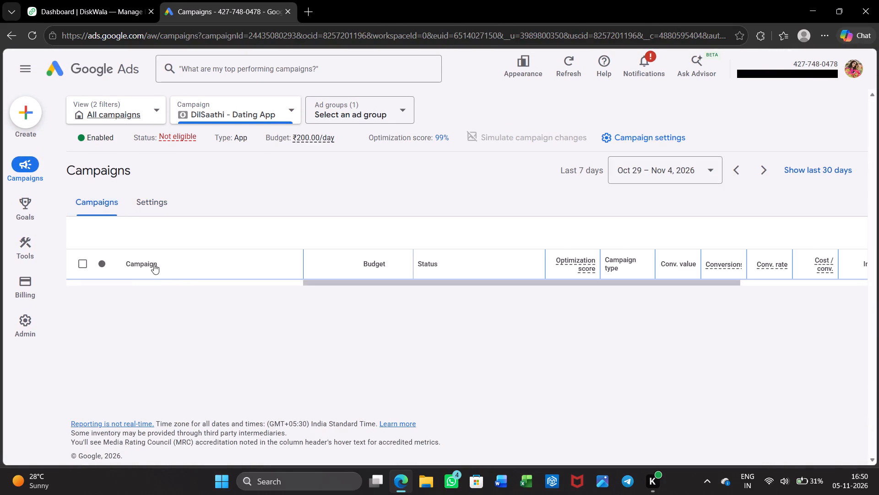
scroll(213, 329, down, 2)
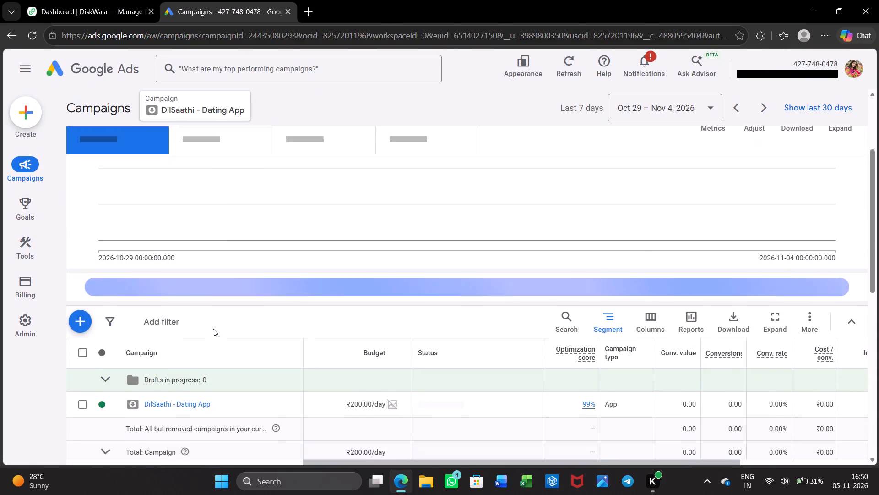
scroll(213, 329, down, 3)
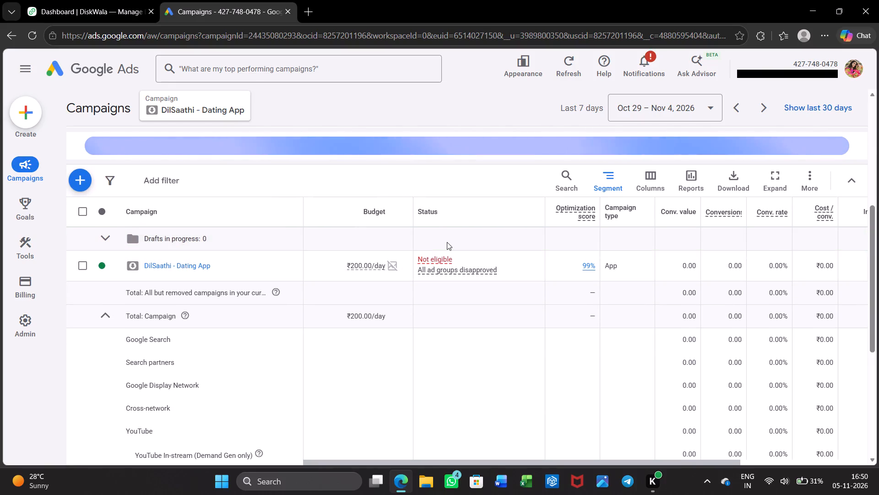
click(440, 258)
click(440, 258)
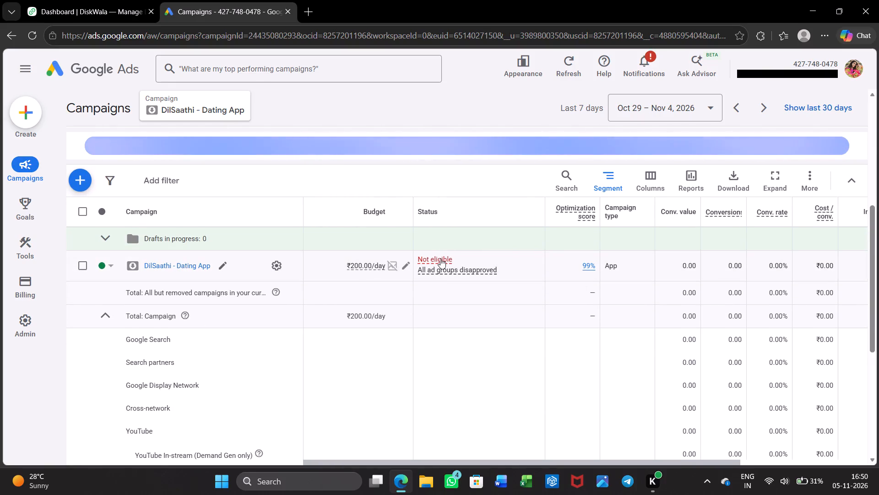
click(164, 265)
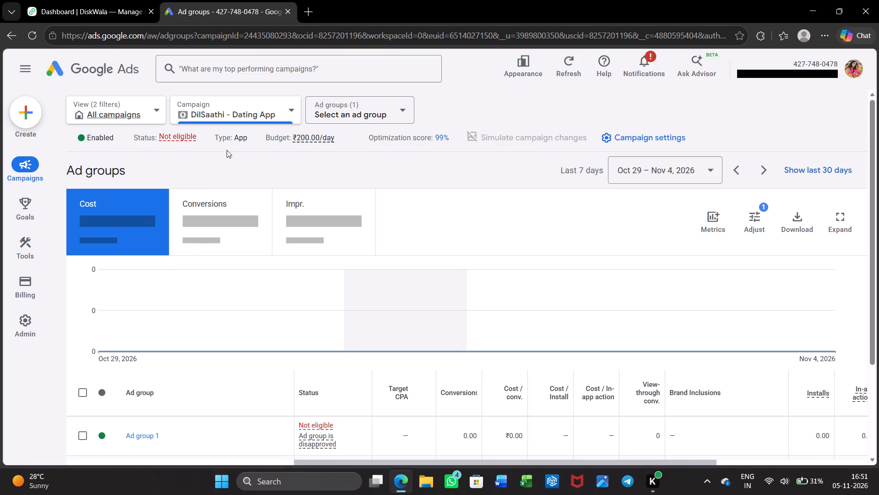
scroll(256, 269, down, 2)
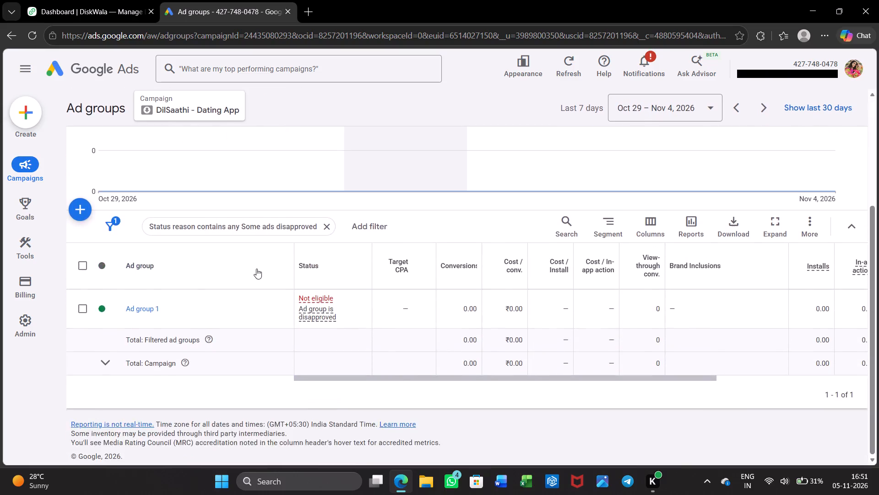
Appeal Ad group 1's Dating and Companionship disapproval with the reason Made changes to comply with policy, confirm the declaration, and submit.
click(243, 106)
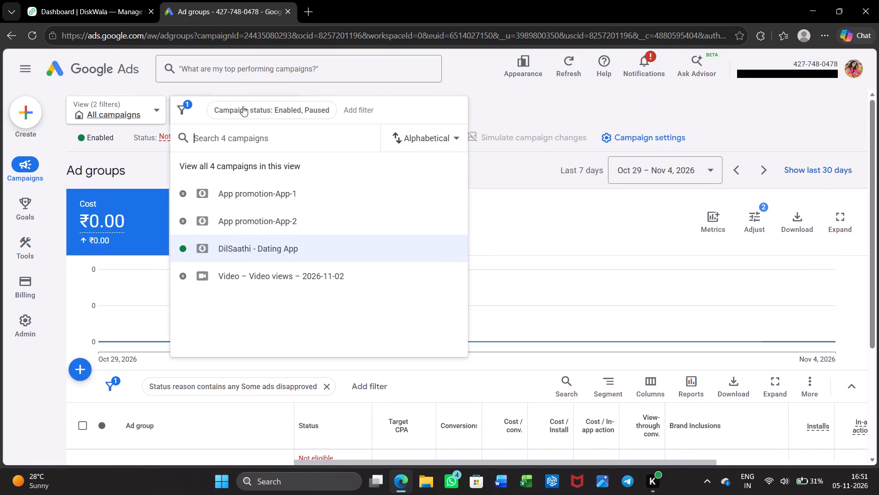
click(249, 243)
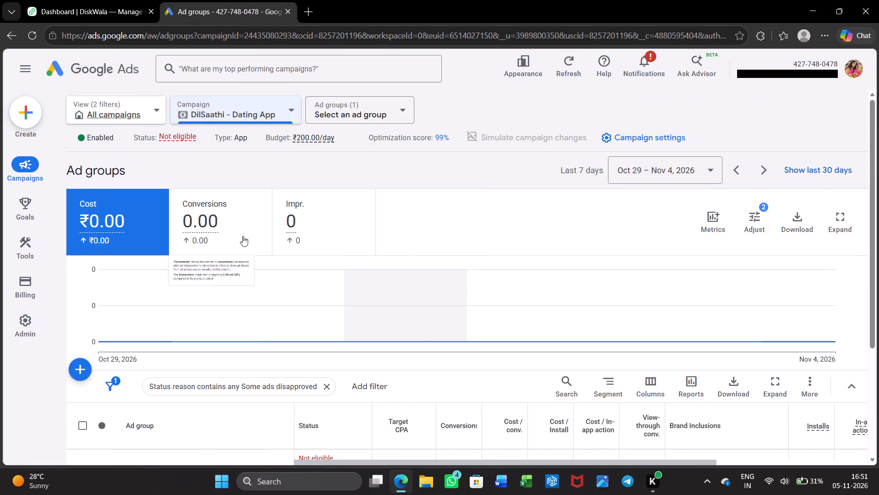
click(177, 141)
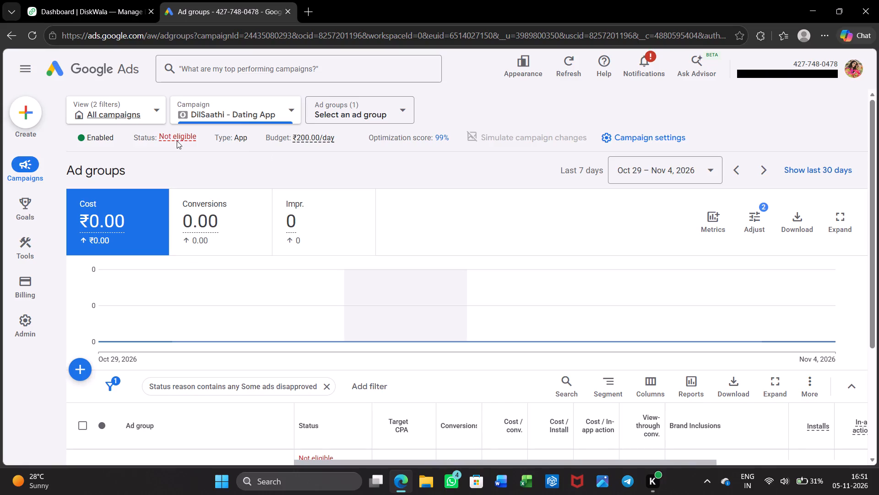
scroll(322, 232, down, 4)
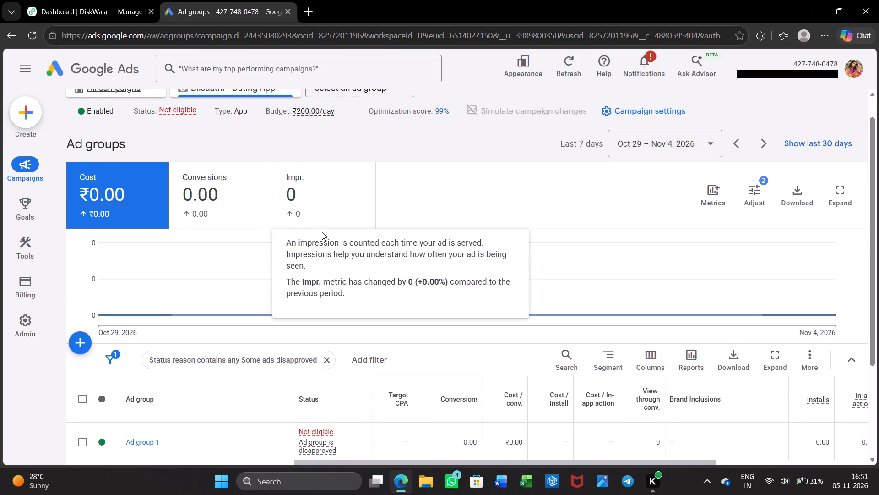
scroll(343, 371, down, 2)
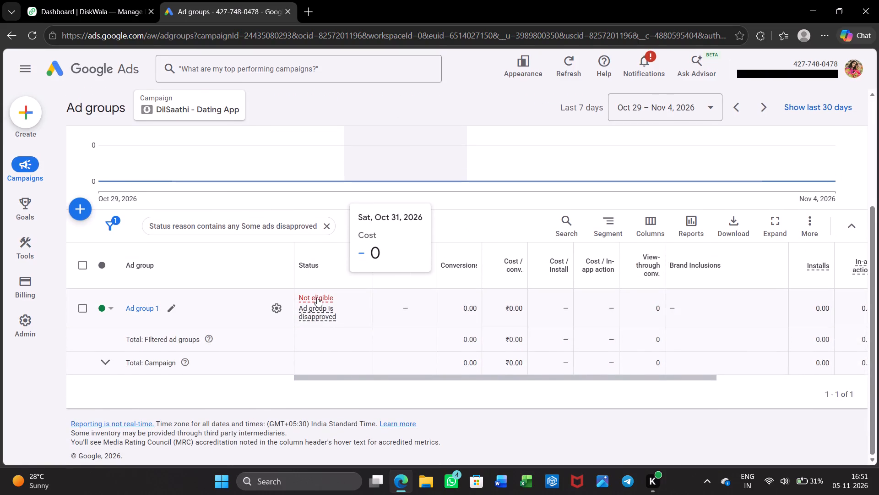
click(317, 297)
click(317, 297)
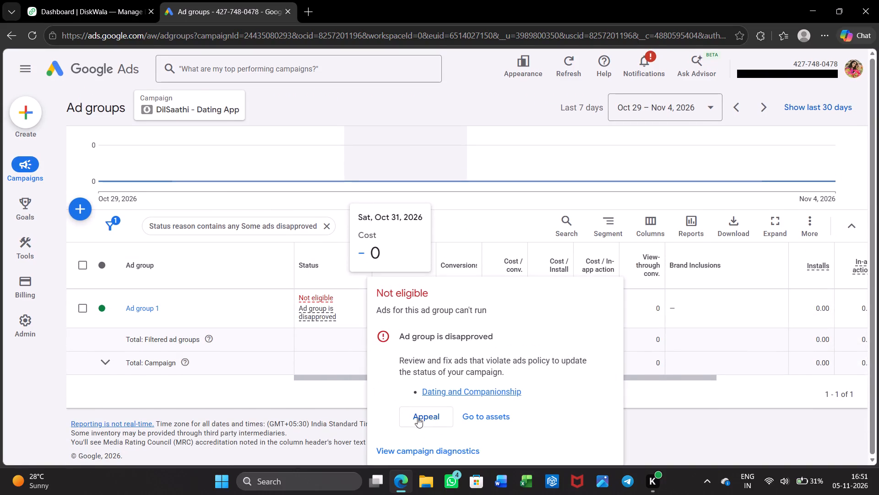
click(418, 418)
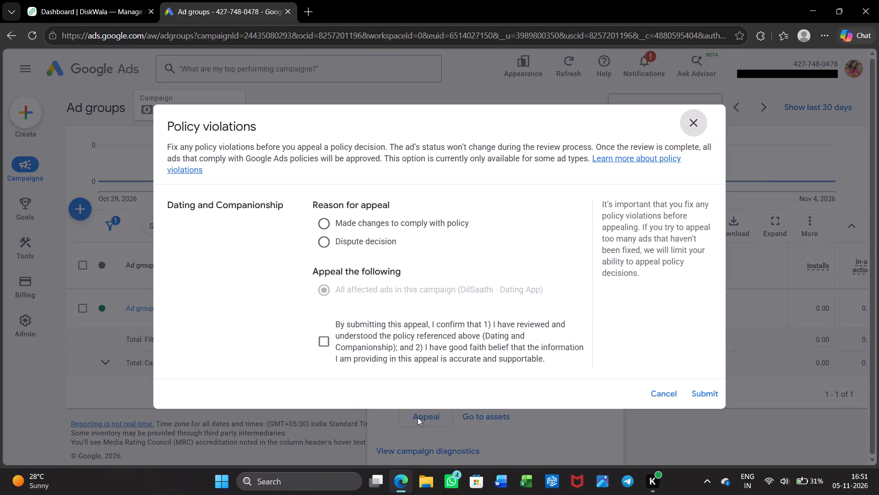
click(322, 239)
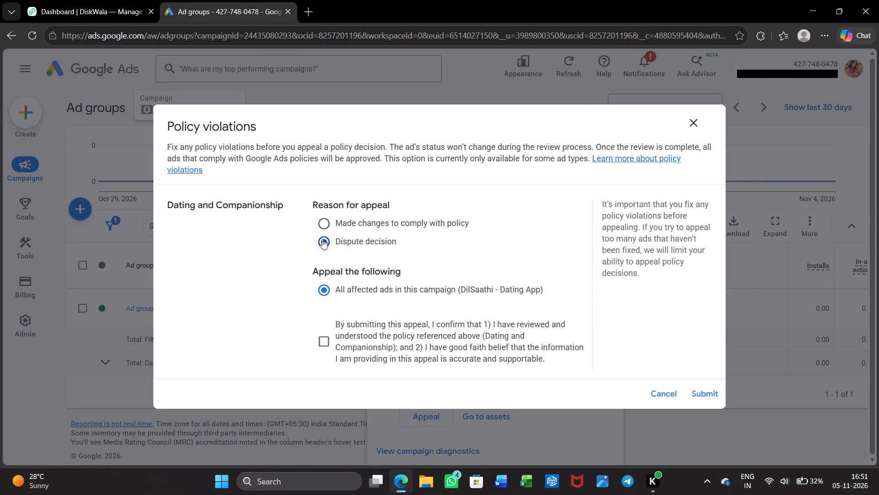
click(329, 225)
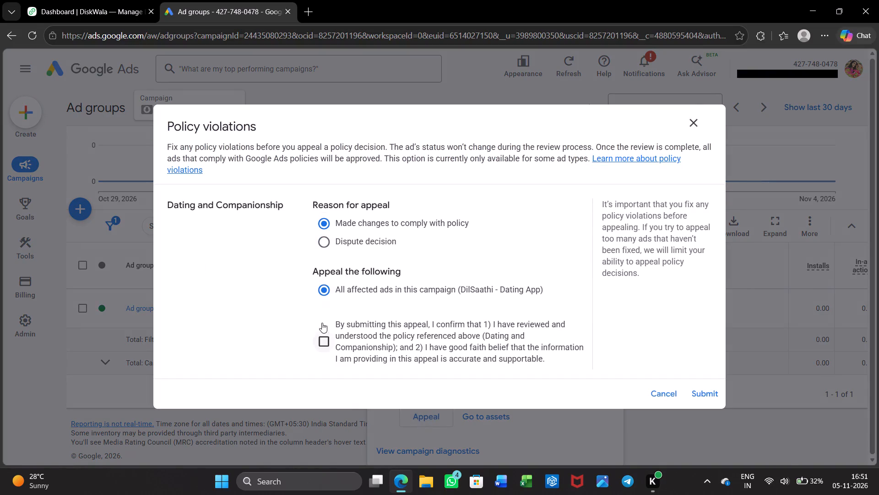
click(325, 333)
click(696, 392)
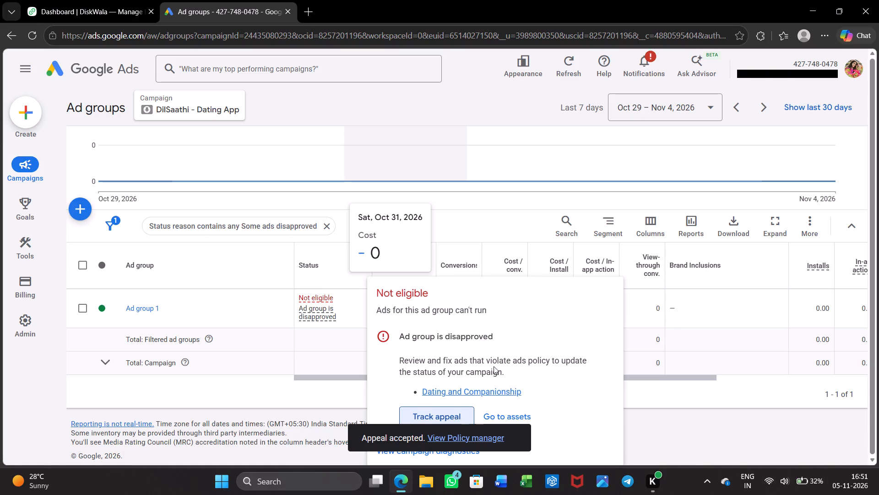
Track the submitted appeal and check its entry in the Policy manager's appeal history.
scroll(472, 365, down, 1)
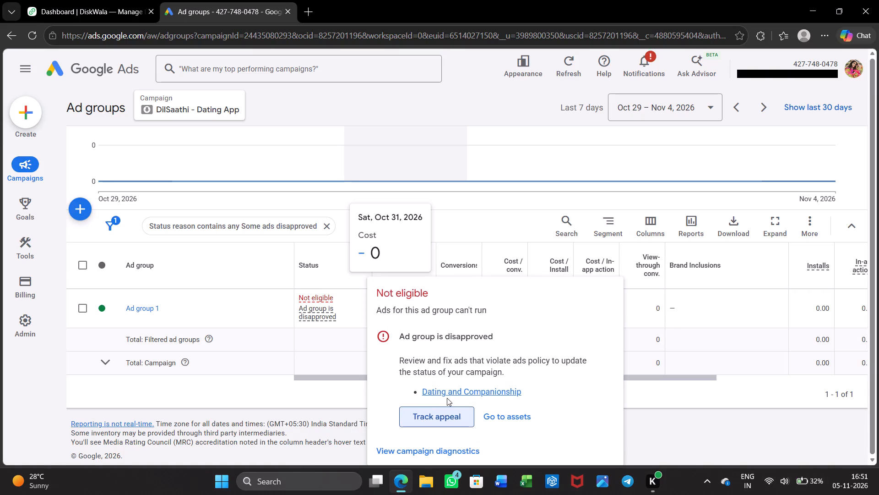
click(438, 424)
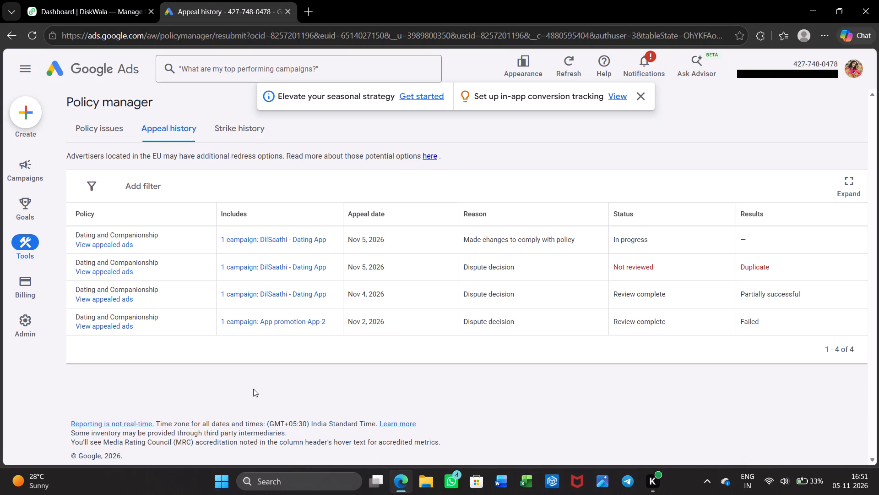
click(623, 271)
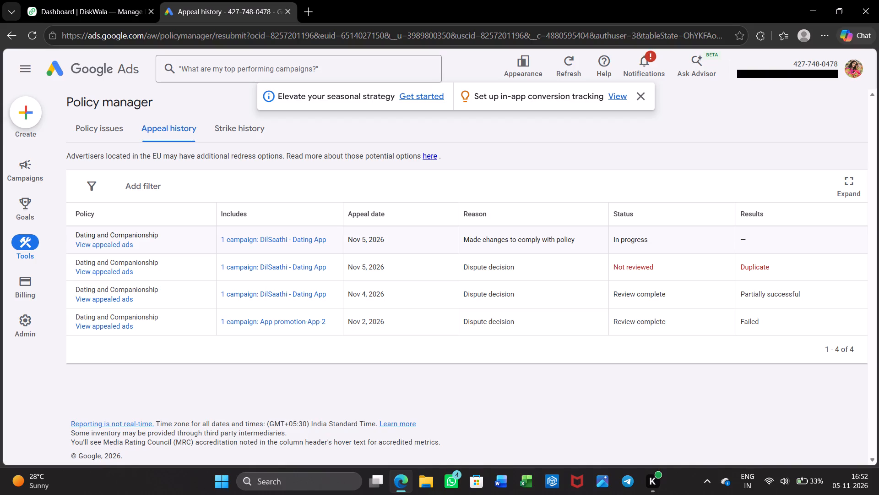
View the appealed ads for the newest DilSaathi - Dating App appeal and look through the filtered ads table.
click(116, 245)
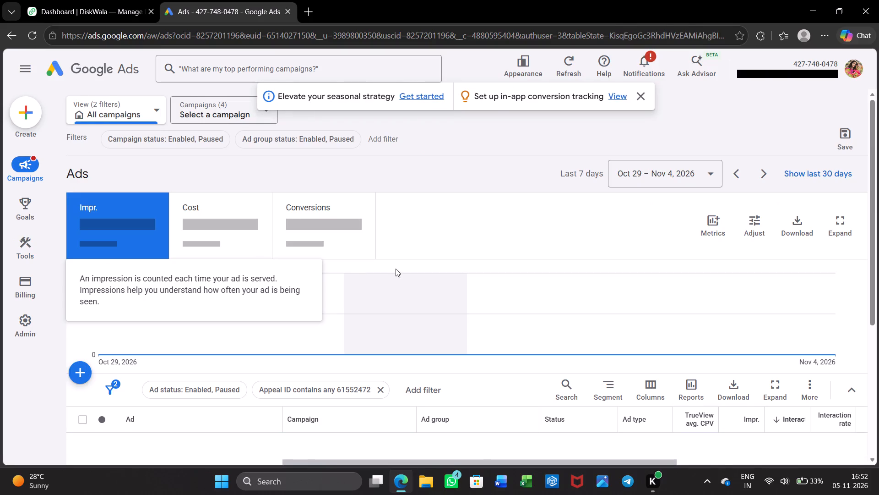
scroll(396, 269, down, 3)
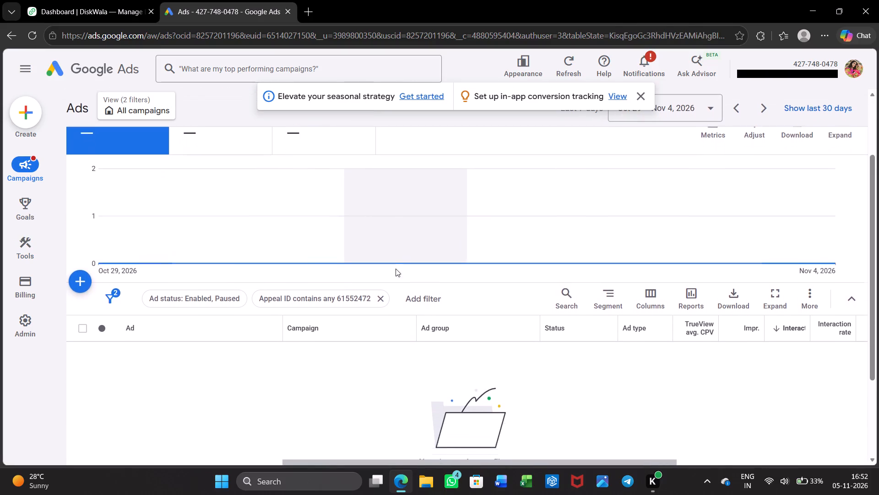
scroll(396, 269, down, 2)
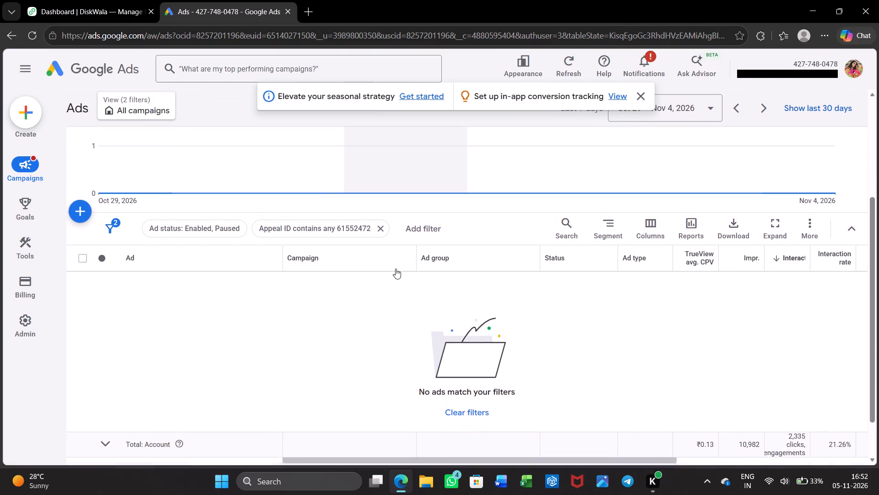
scroll(396, 269, down, 3)
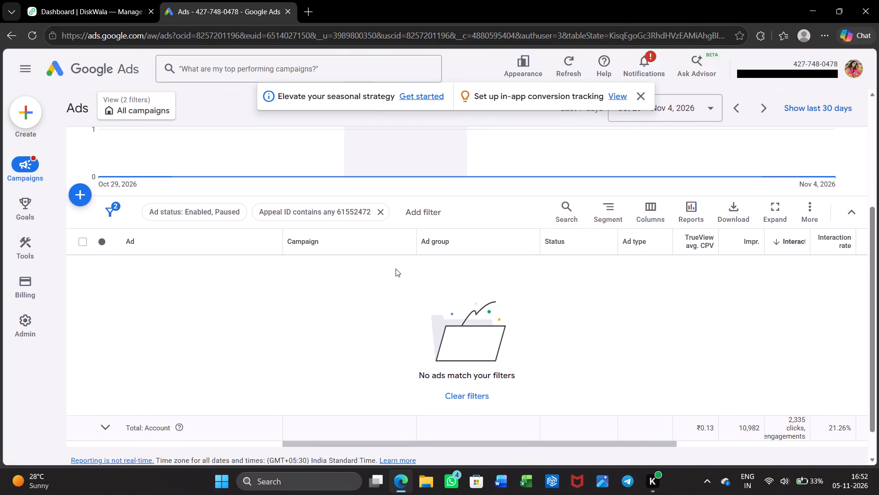
scroll(396, 269, down, 2)
scroll(396, 269, up, 5)
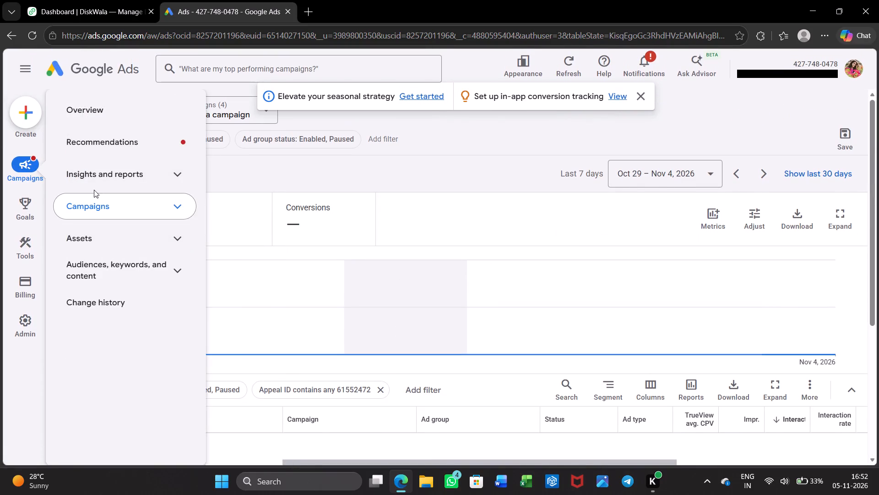
Open the campaign recommendations and read through the Set up in-app conversion tracking recommendation.
click(104, 148)
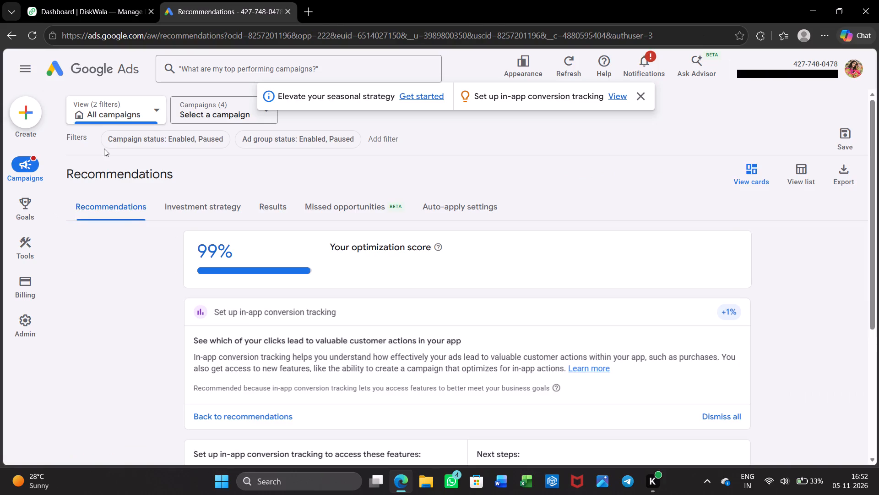
click(104, 148)
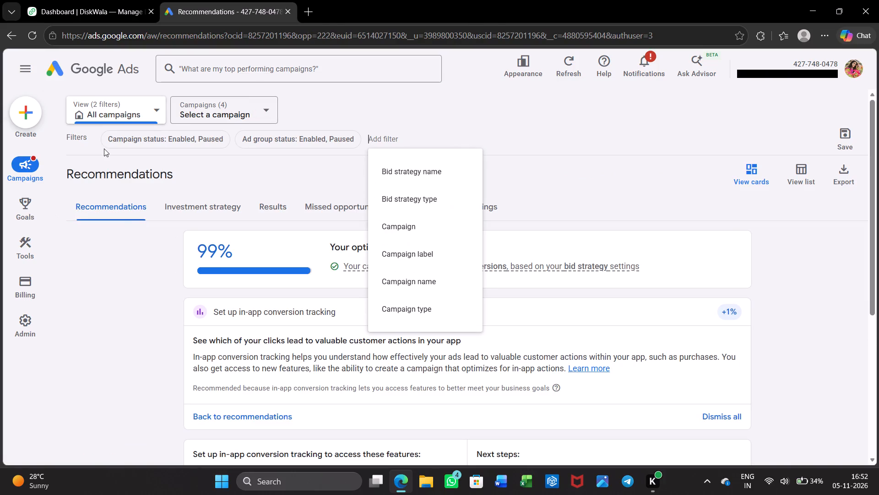
triple_click(104, 148)
double_click(104, 148)
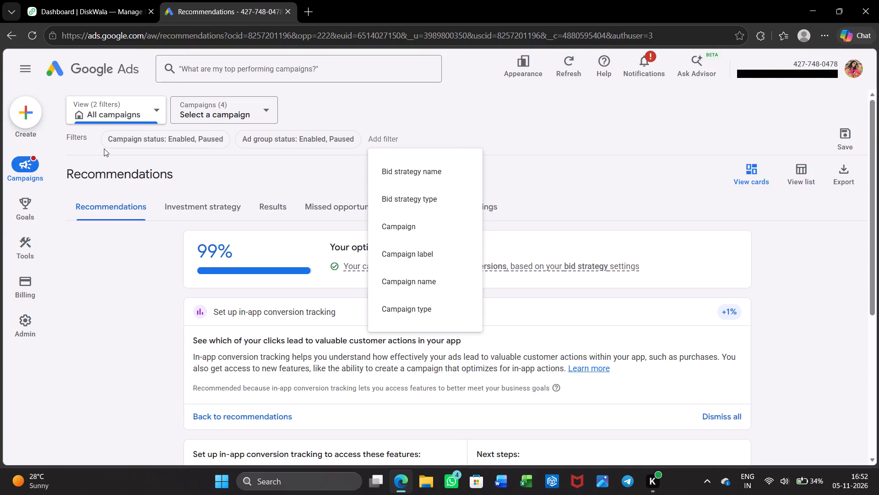
click(109, 338)
scroll(109, 338, down, 1)
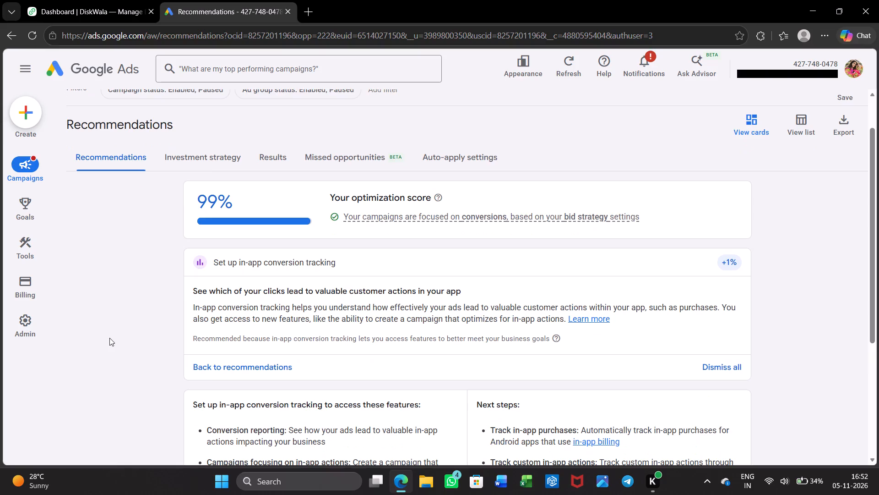
scroll(109, 338, down, 4)
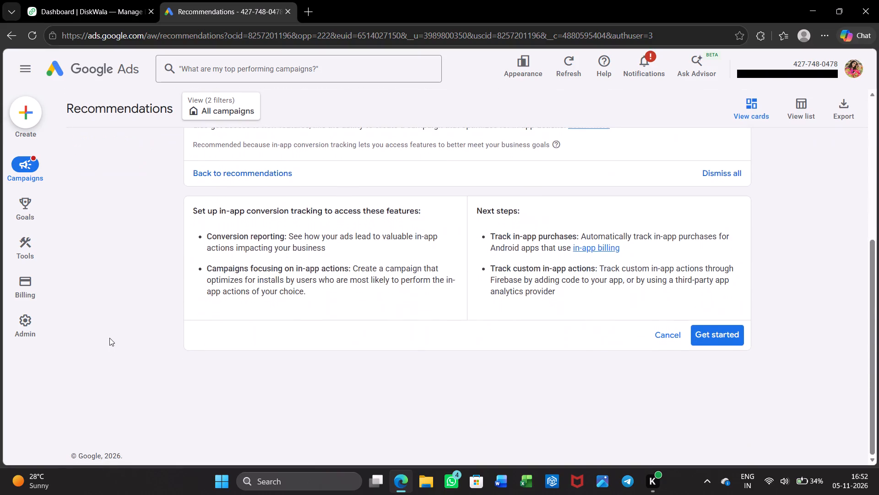
scroll(109, 338, up, 1)
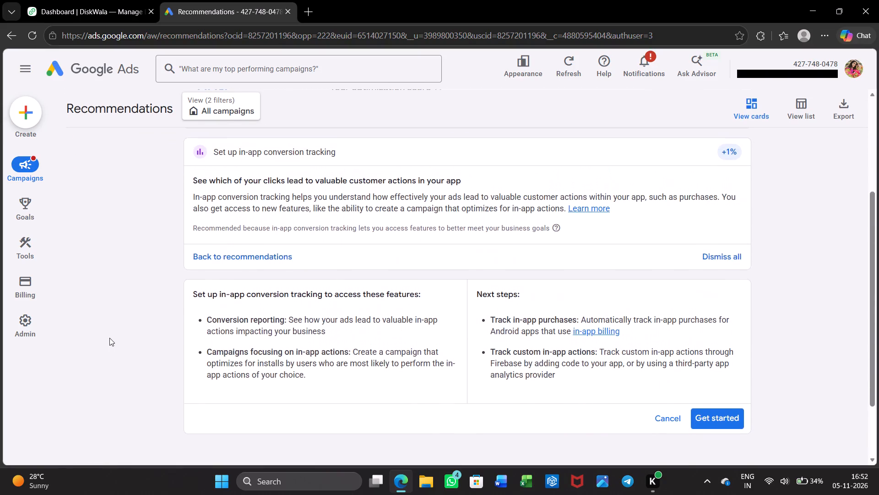
scroll(109, 338, up, 1)
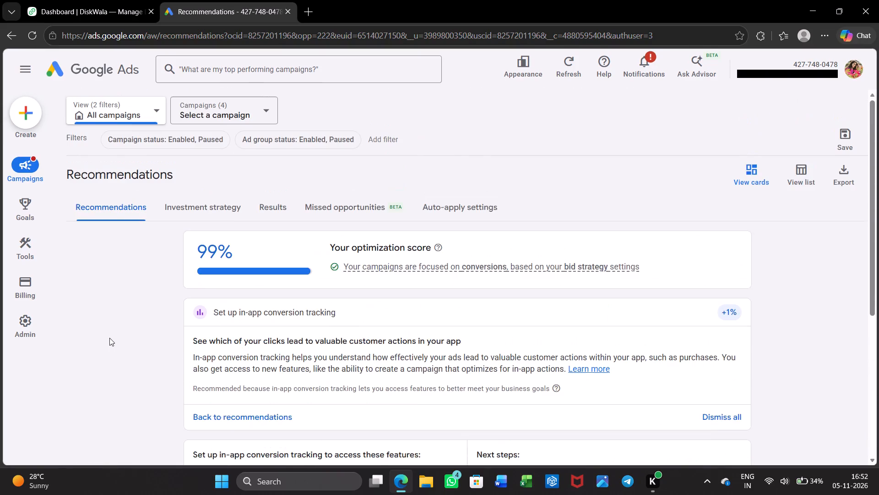
scroll(109, 338, down, 3)
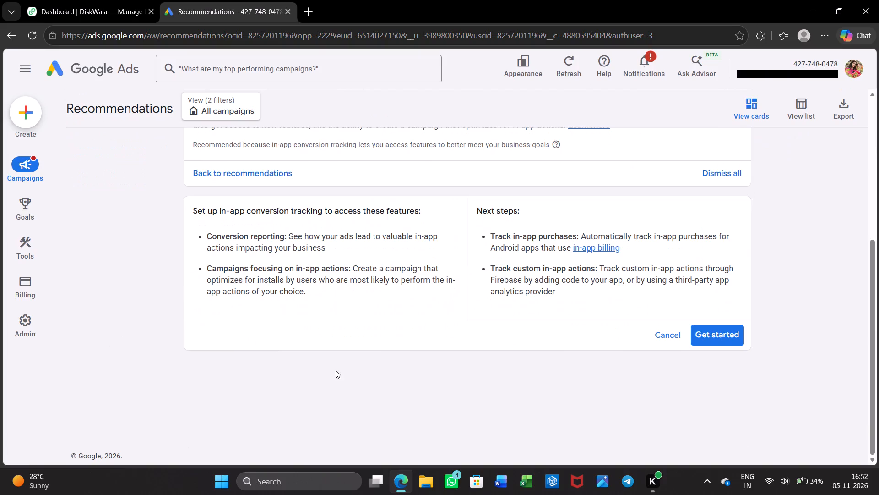
Get started with in-app conversion tracking and review the conversion goals summary down to the account-default goals.
click(703, 335)
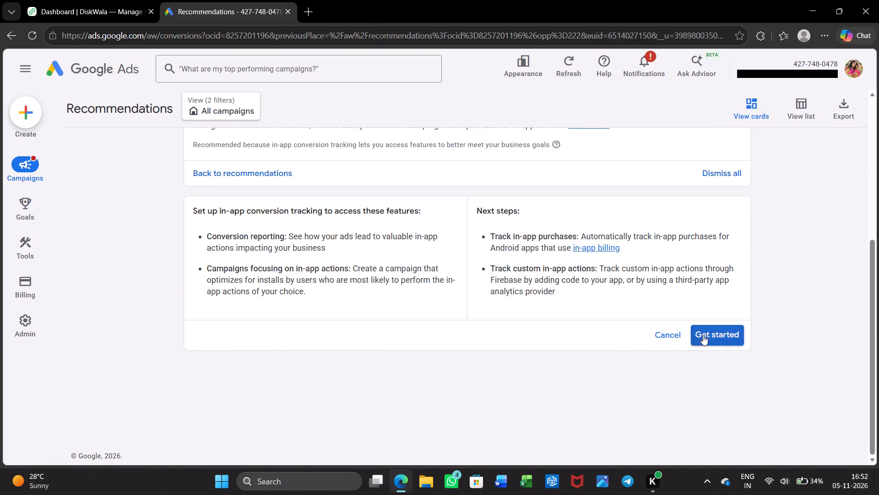
click(703, 335)
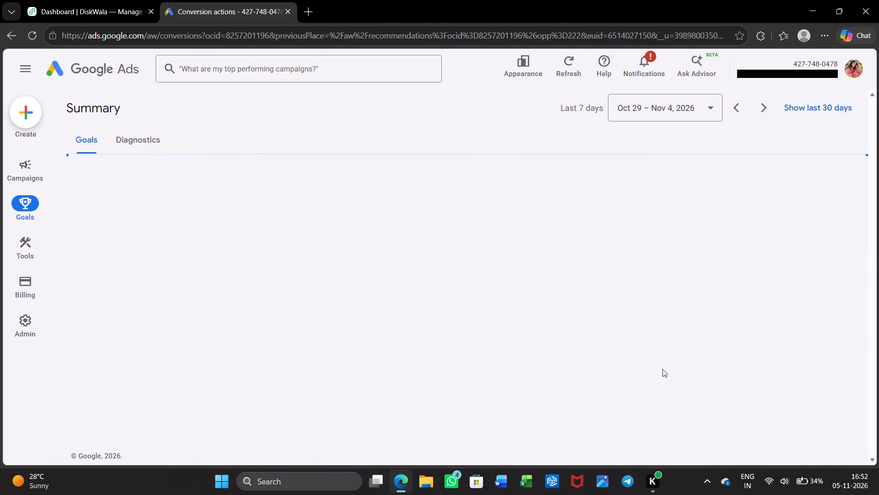
scroll(662, 369, left, 1)
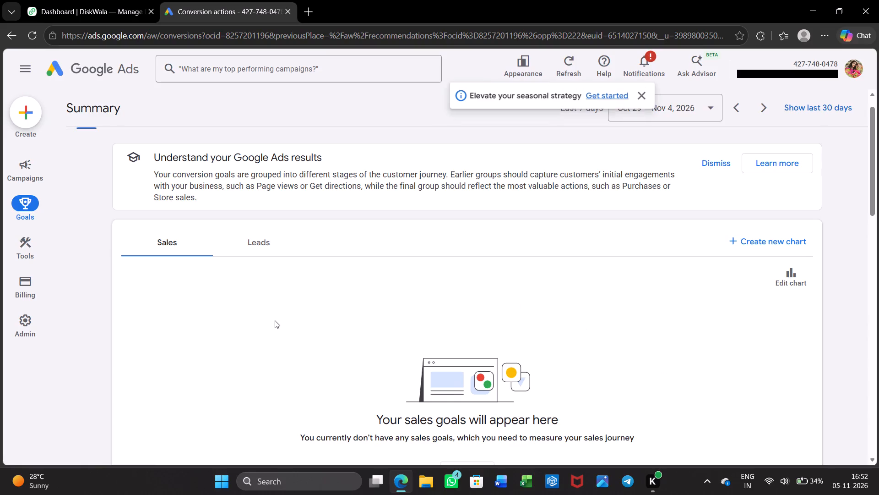
scroll(275, 320, down, 4)
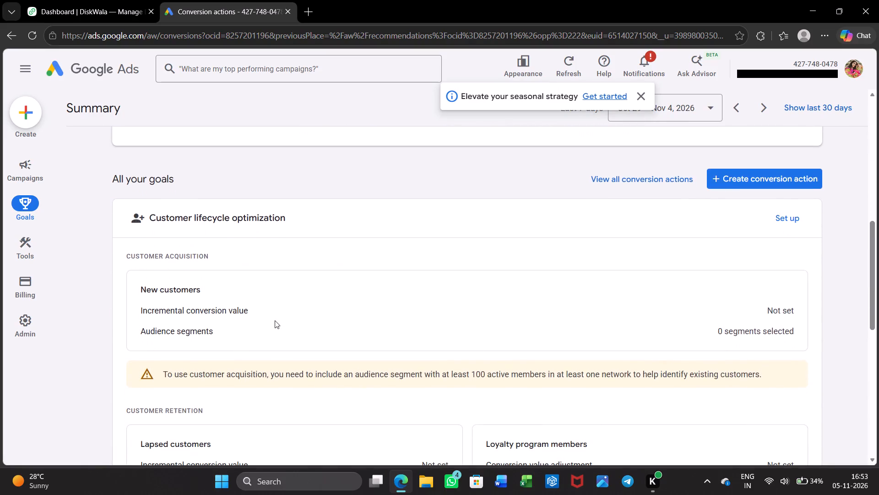
scroll(275, 320, down, 1)
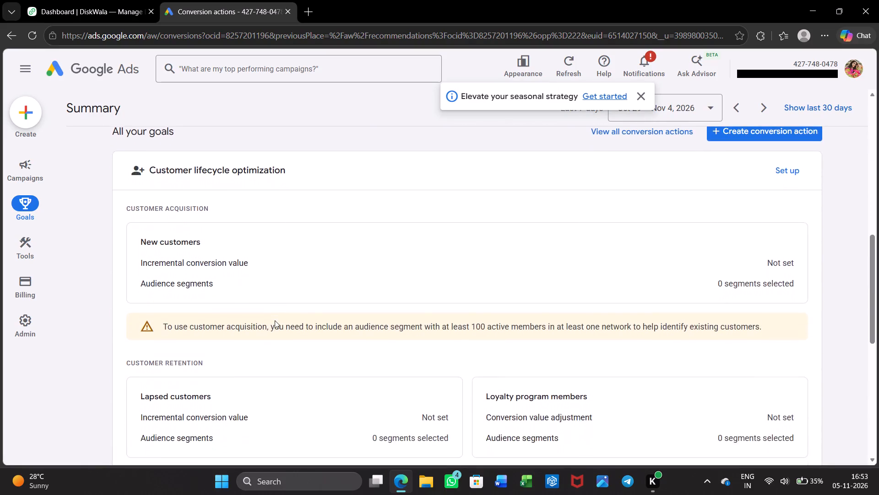
scroll(275, 320, down, 1)
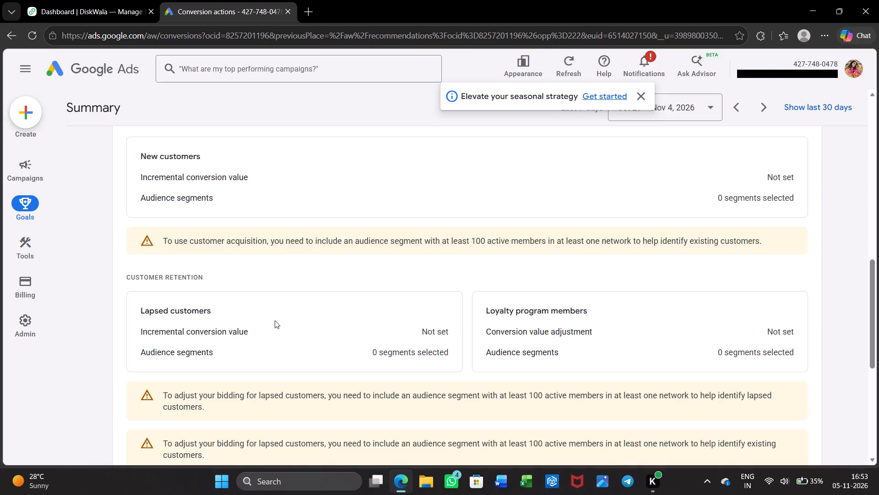
scroll(275, 320, down, 1)
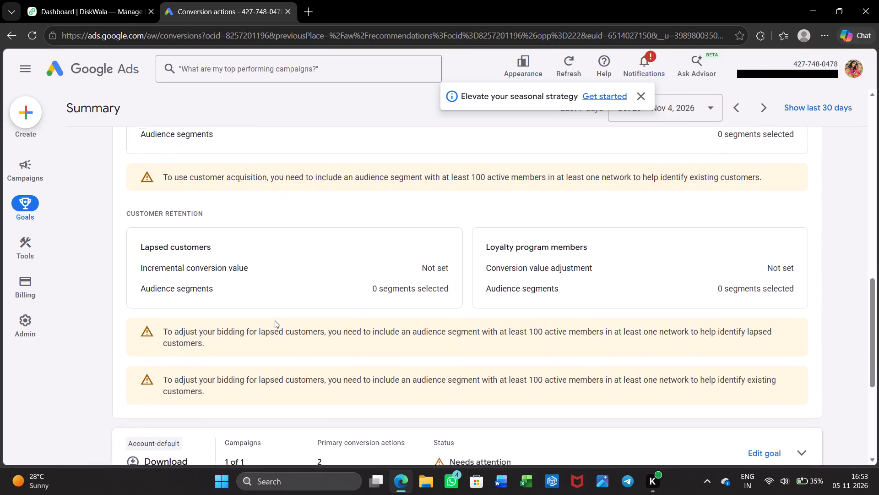
scroll(275, 320, down, 1)
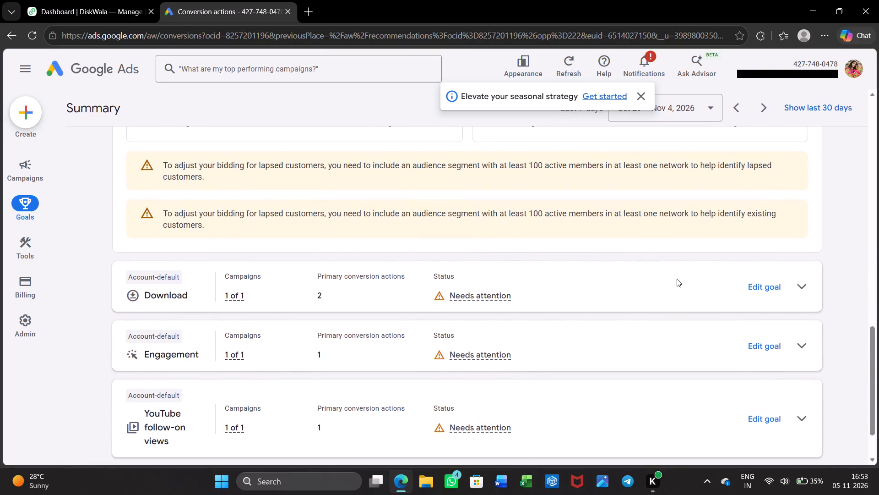
Expand the account-default Download goal and look over its conversion actions, including the DilSaathi (Android) installs entry.
click(801, 282)
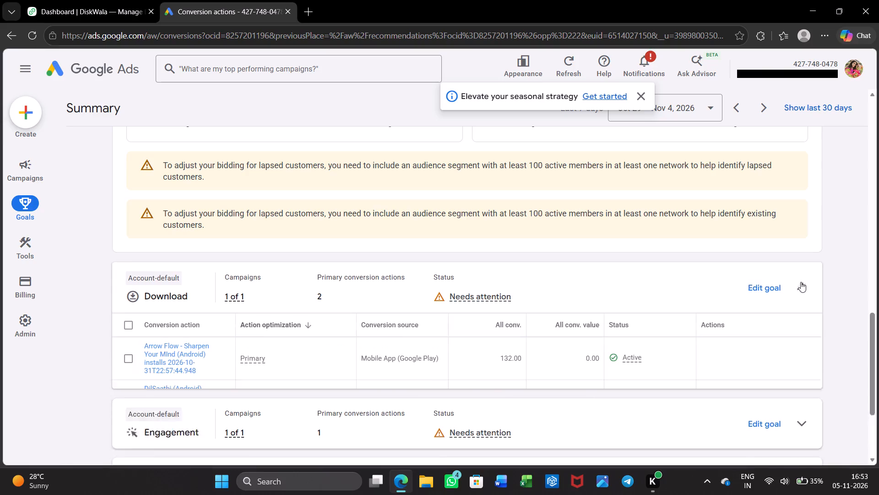
scroll(560, 346, down, 2)
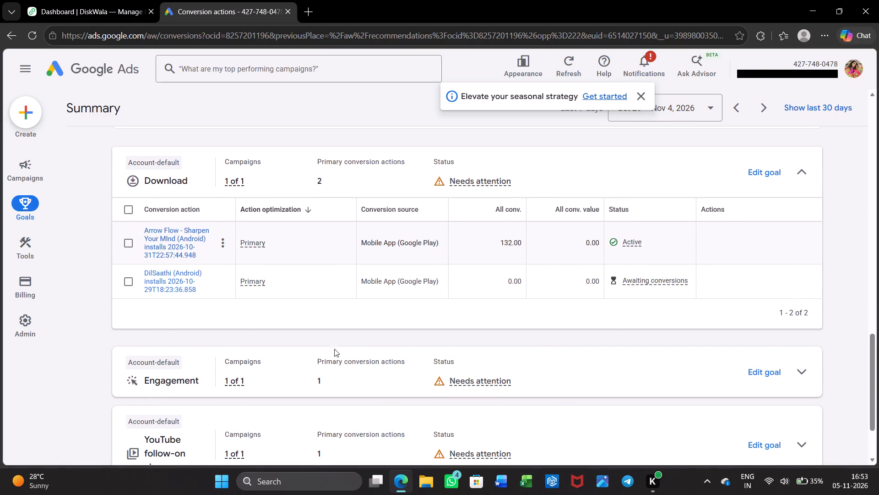
click(125, 285)
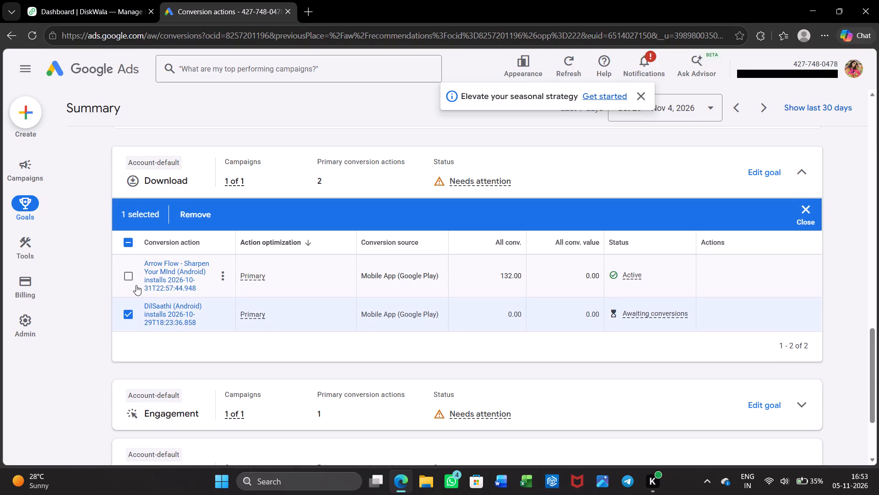
click(130, 313)
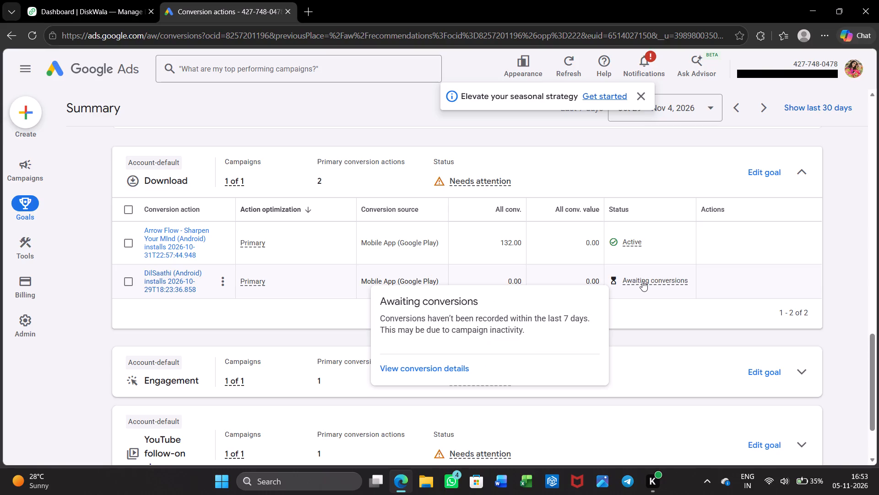
click(640, 342)
scroll(478, 324, down, 2)
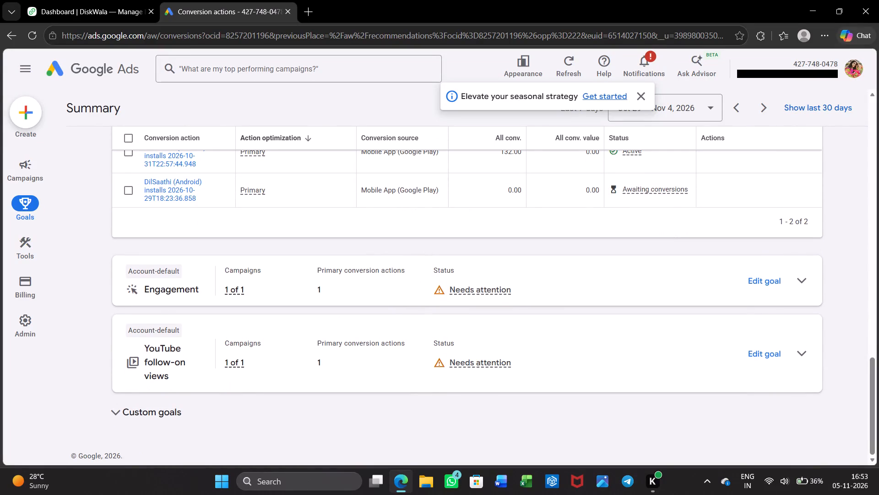
scroll(389, 340, right, 13)
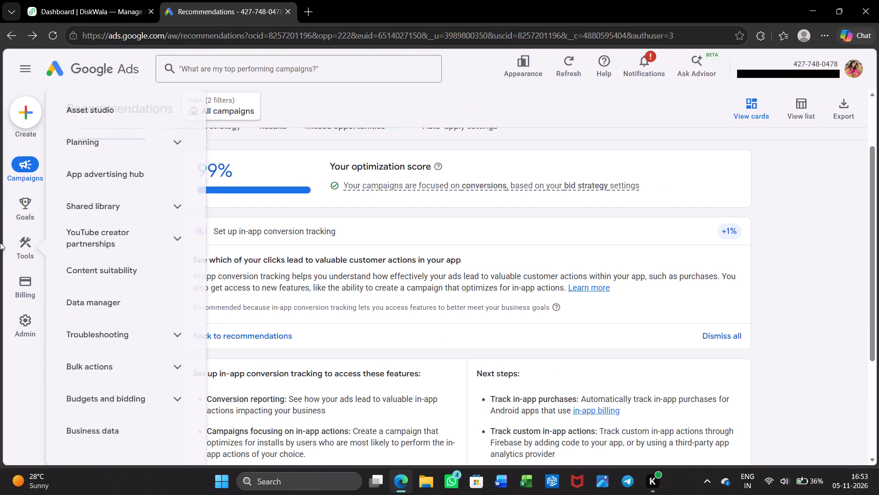
Reopen the conversion goals summary and look at its leads goals and the goals listed below.
click(27, 218)
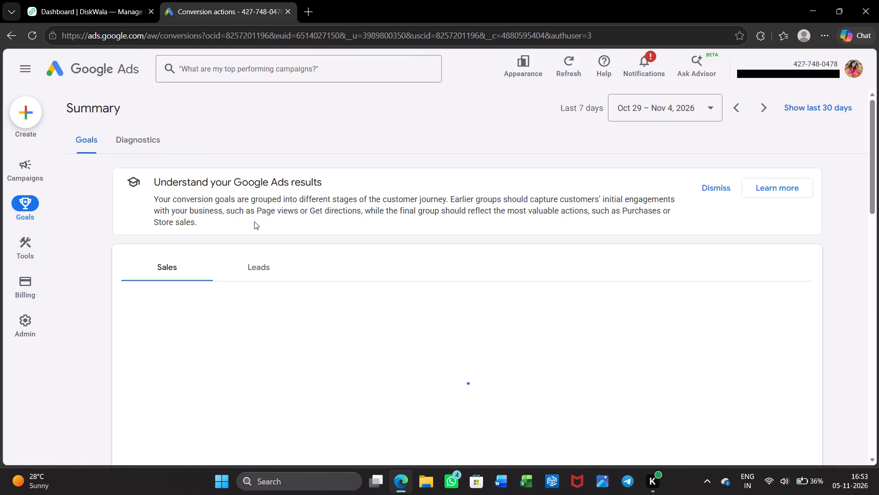
scroll(254, 221, down, 1)
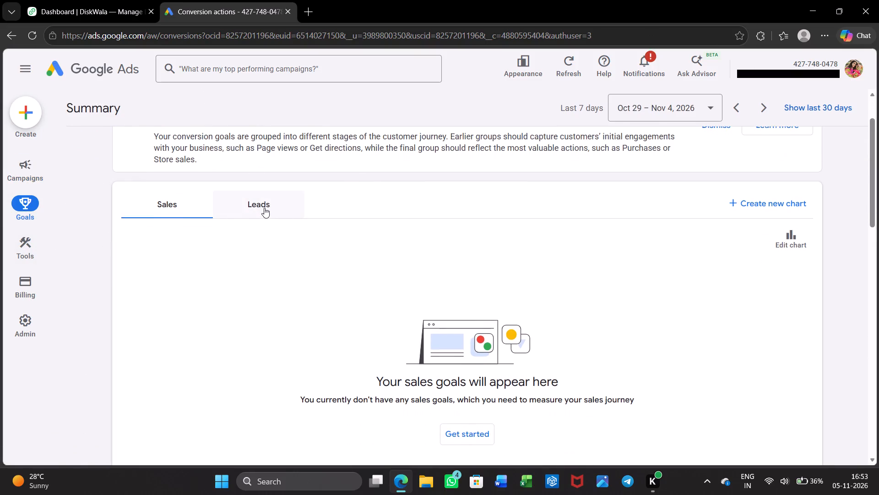
click(264, 208)
scroll(173, 281, down, 1)
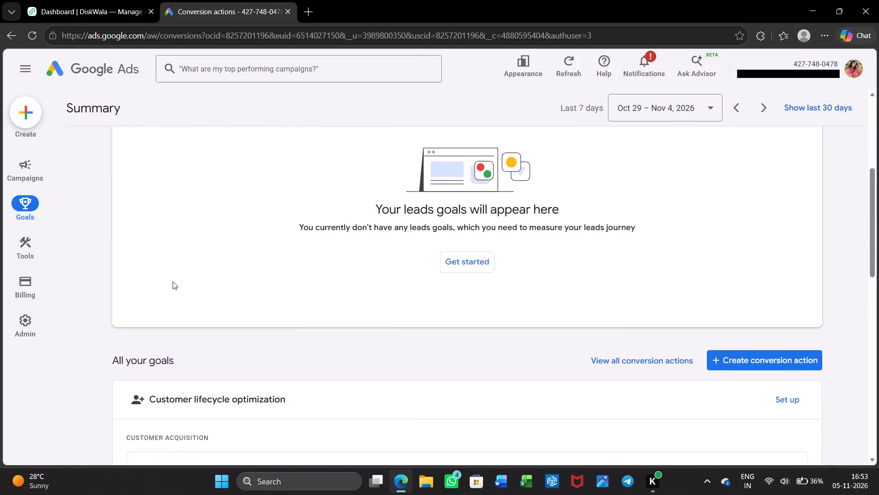
scroll(173, 281, down, 1)
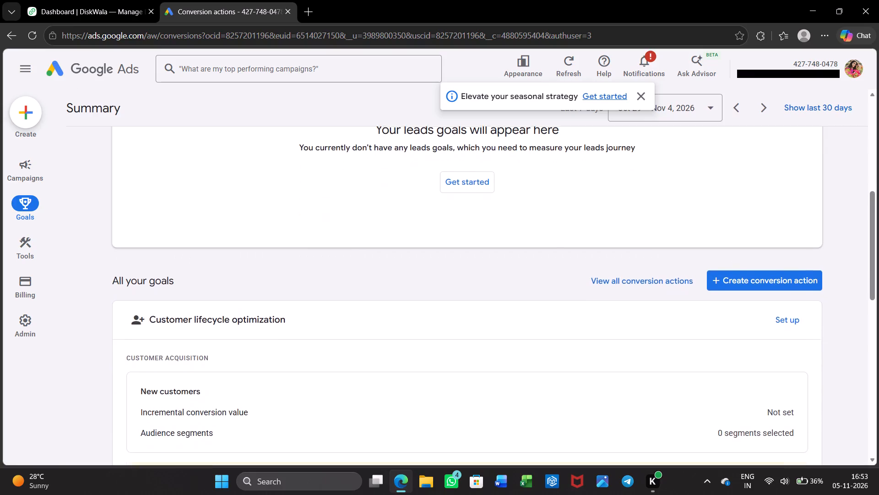
Open the YouTube creator partnerships overview and view the suggested creator content for YouTube Videos.
click(37, 246)
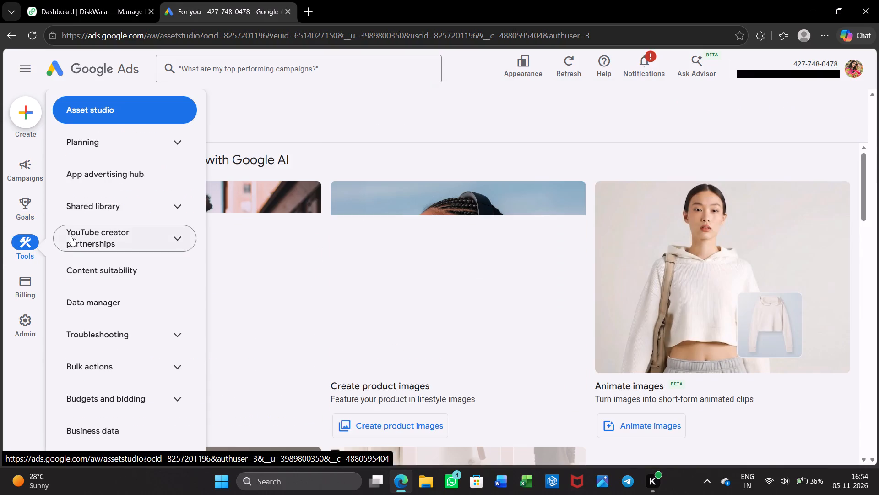
click(81, 237)
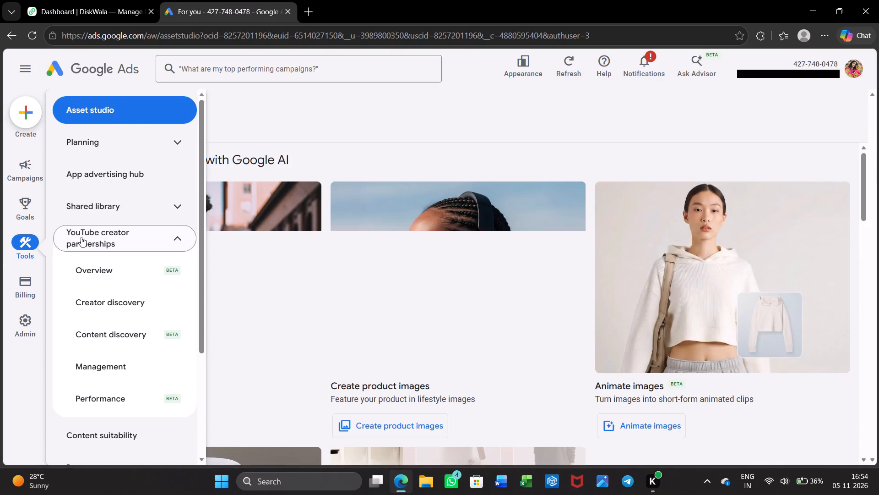
click(81, 237)
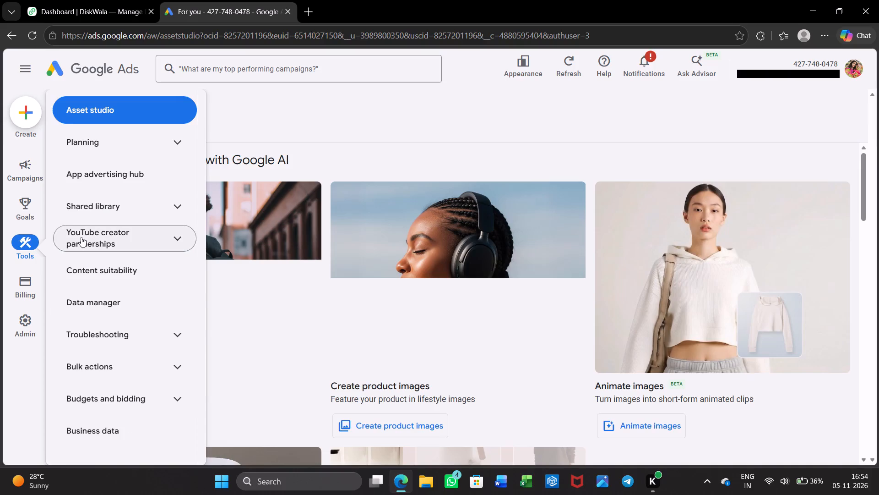
double_click(81, 237)
click(81, 237)
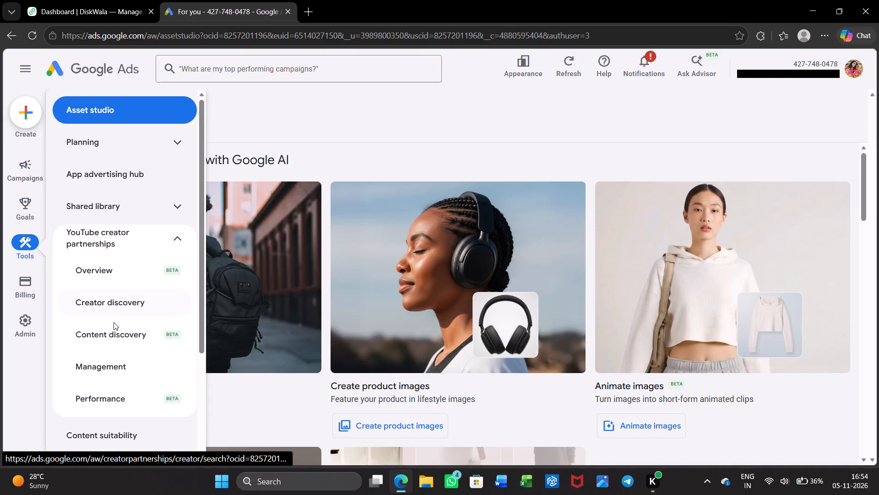
click(107, 274)
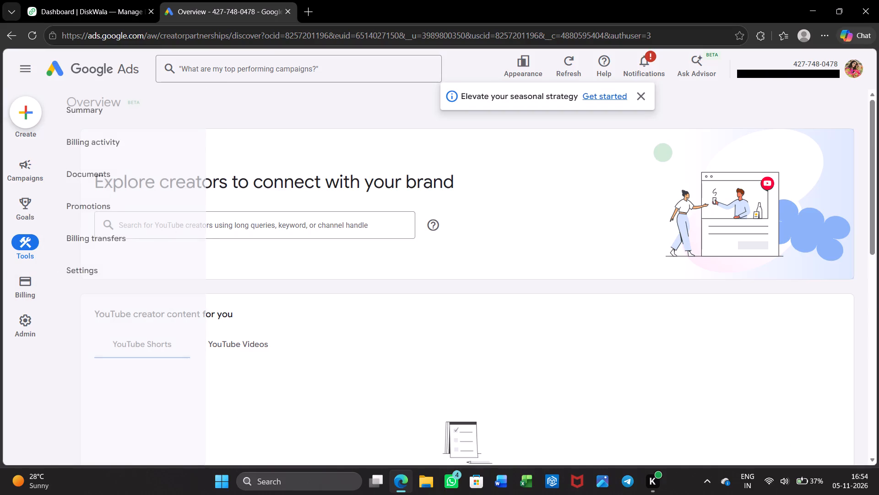
scroll(260, 309, down, 2)
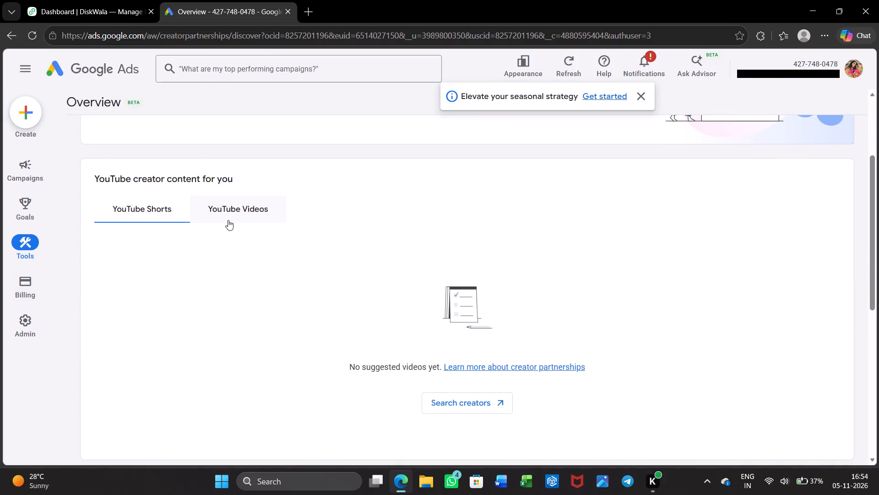
click(228, 205)
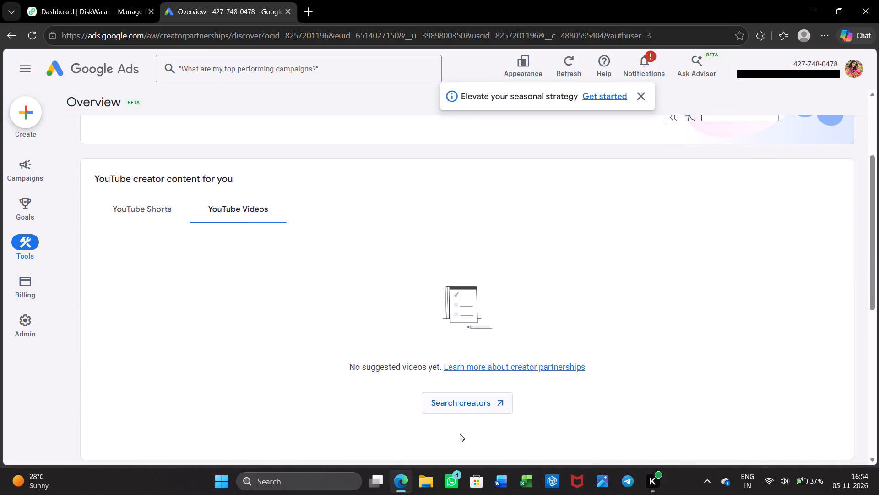
Open the creator search and go through its introductory tips on searching and filtering creators.
click(462, 400)
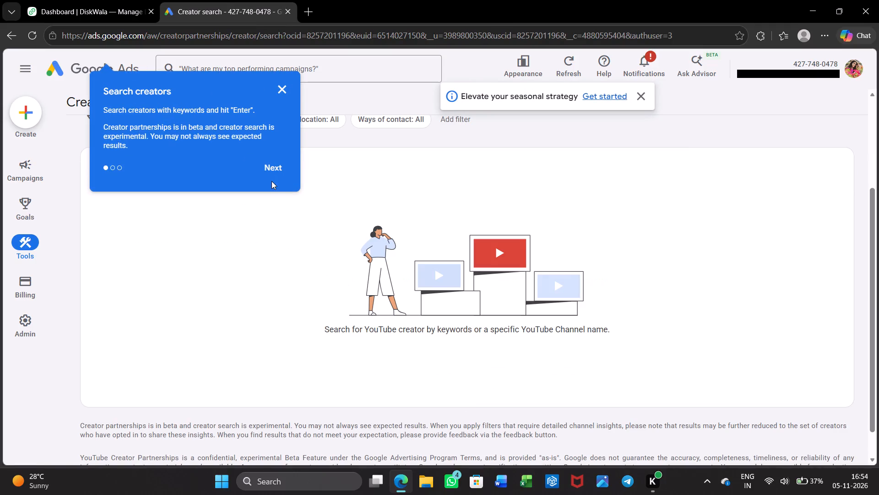
click(263, 171)
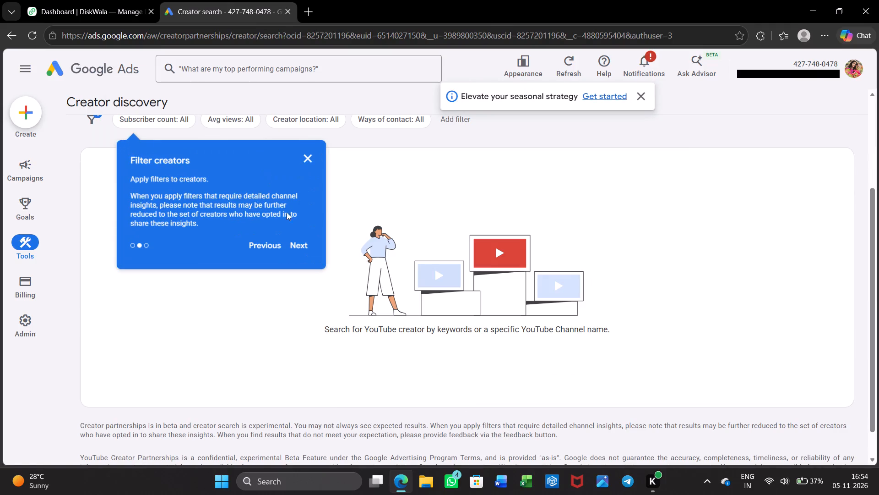
click(297, 239)
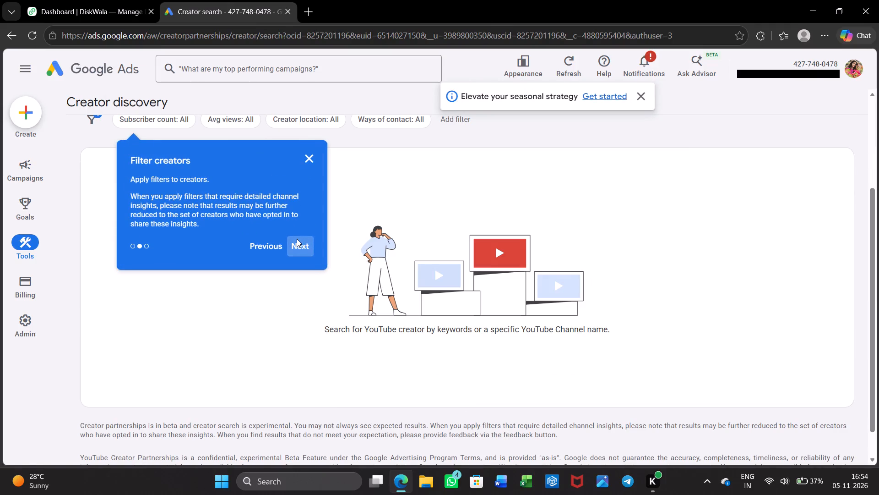
Search for YouTube creators with the keyword "app developer".
scroll(243, 252, up, 1)
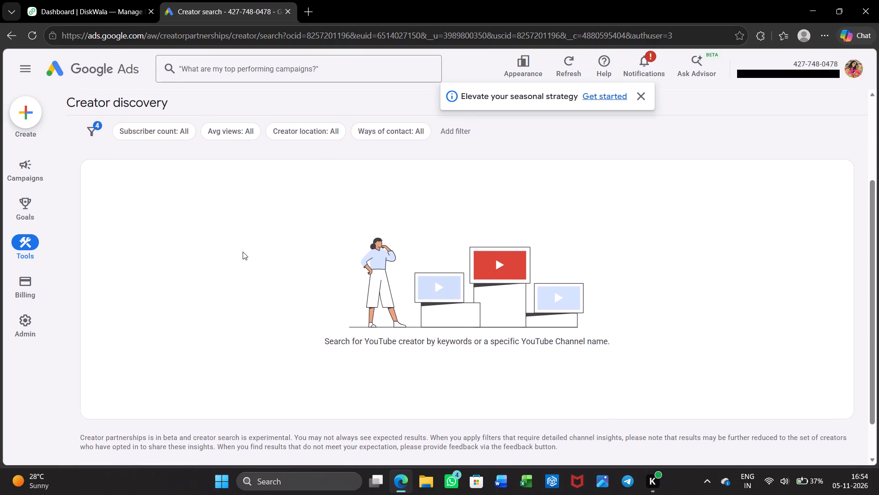
scroll(243, 252, up, 1)
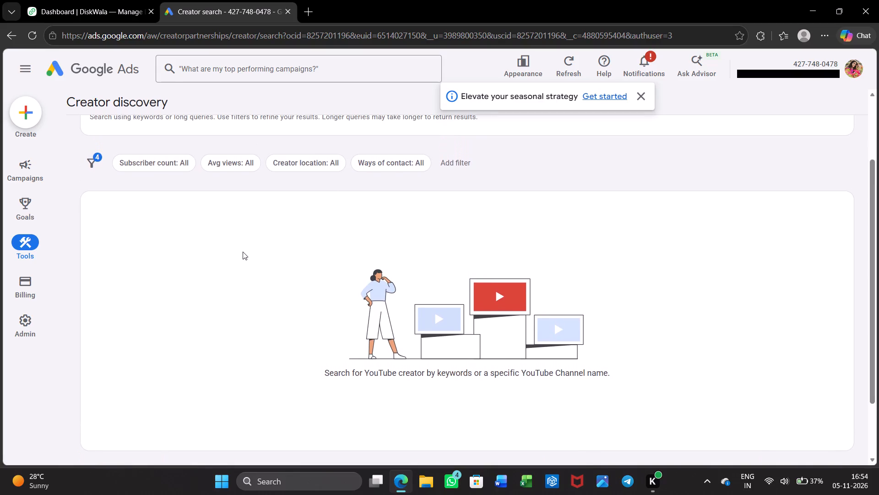
scroll(243, 252, up, 2)
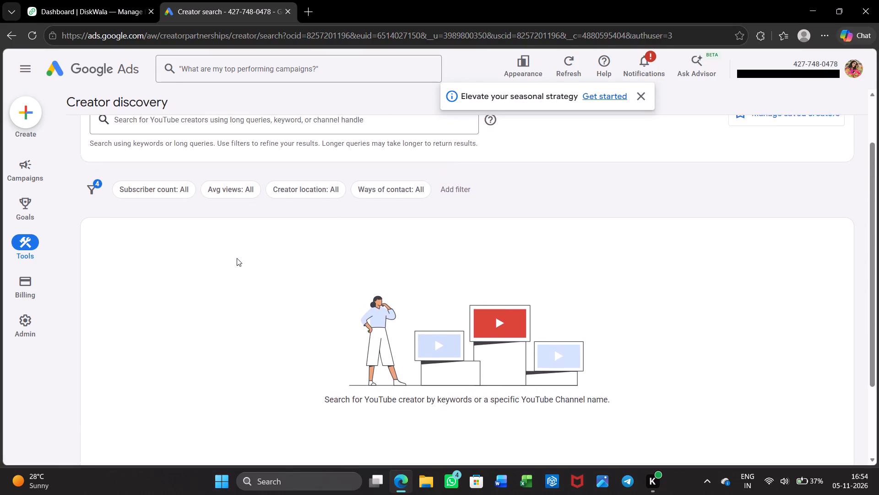
scroll(237, 258, up, 1)
click(215, 183)
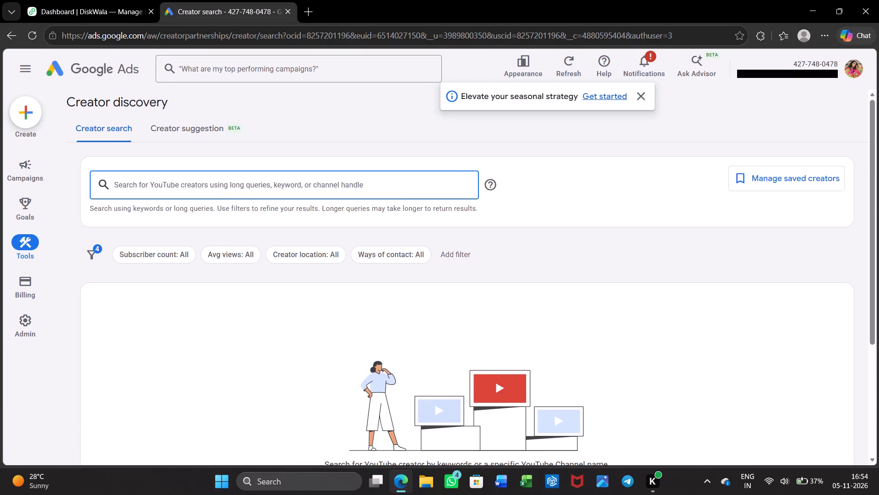
text(app developer)
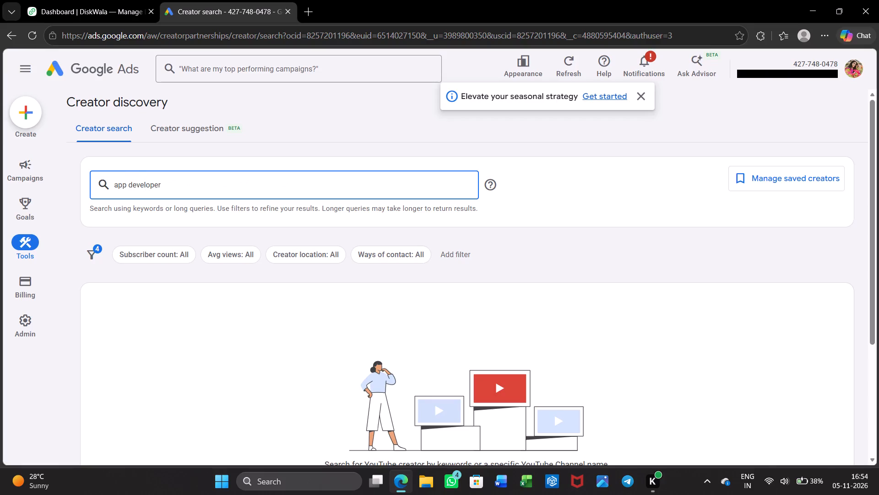
key(Return)
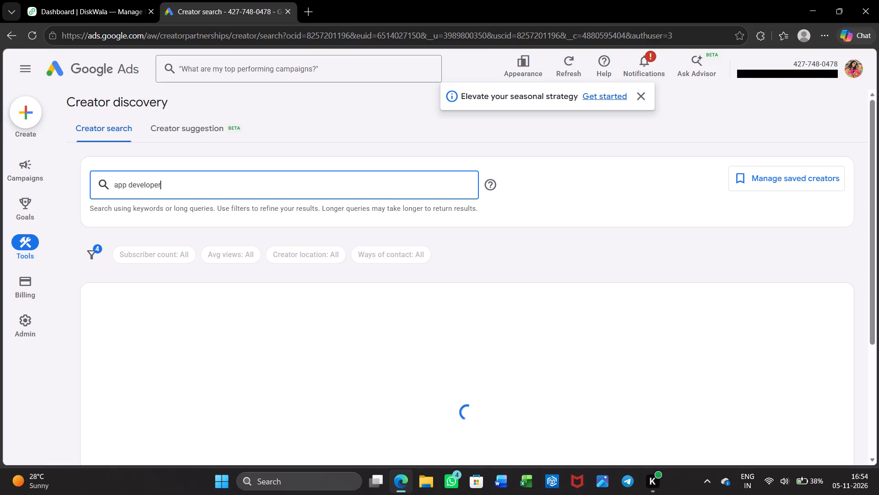
Browse the creator cards found for the search and dismiss the Provide feedback tip covering them.
scroll(215, 183, down, 3)
scroll(215, 183, up, 1)
scroll(215, 183, down, 1)
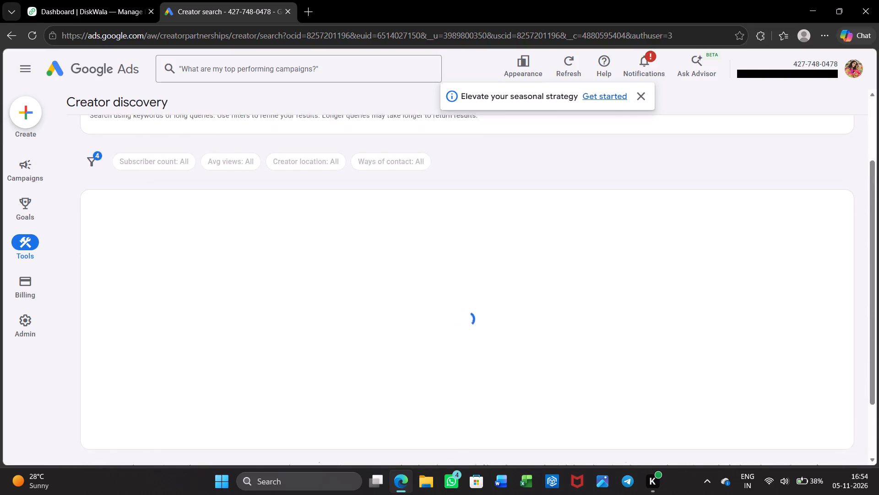
scroll(215, 183, down, 1)
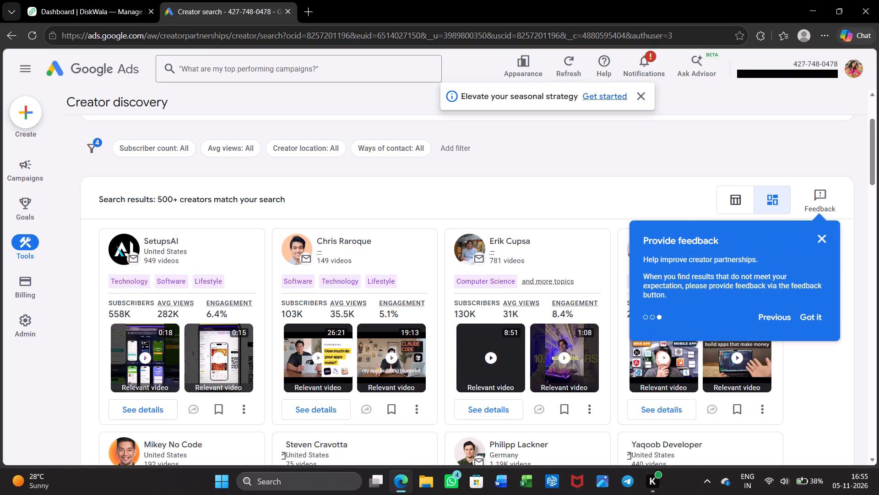
scroll(215, 183, down, 2)
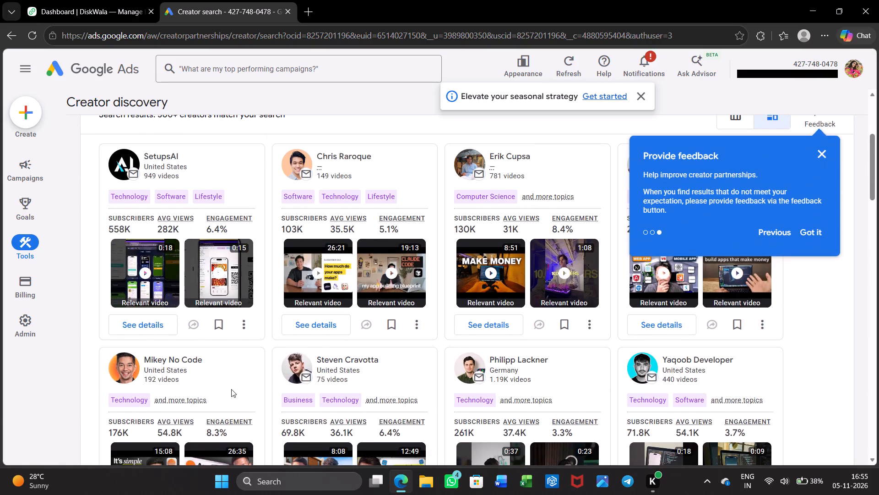
scroll(231, 389, down, 1)
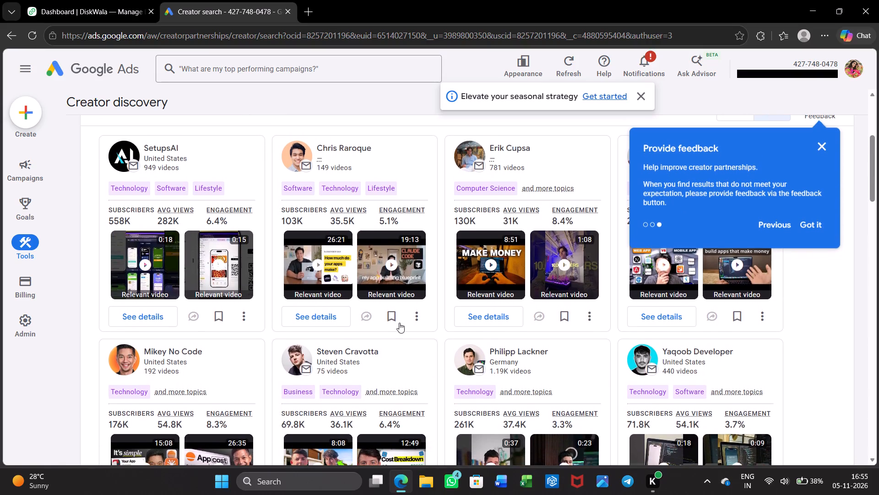
click(821, 141)
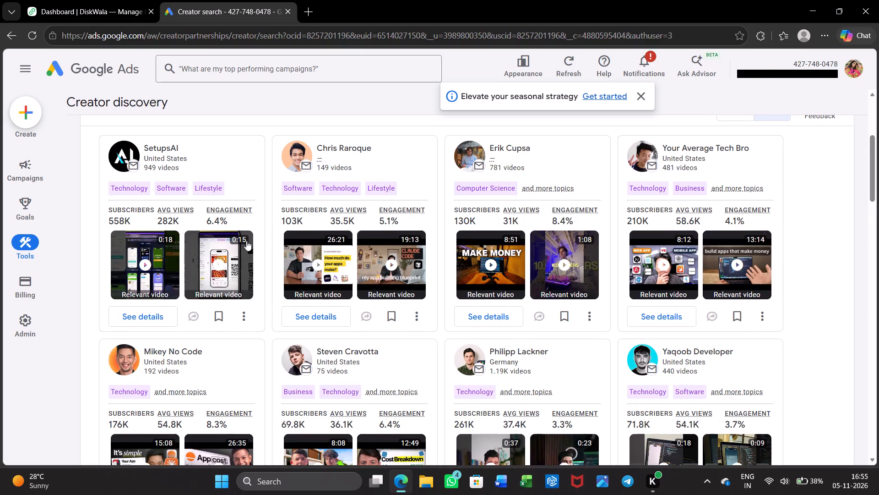
Filter the creator search results by creator location, replacing all countries with India only.
scroll(296, 303, up, 3)
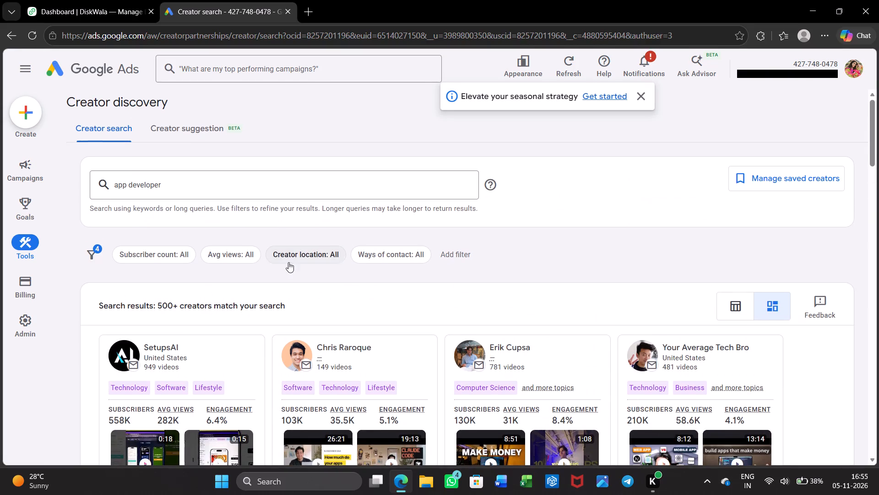
click(295, 259)
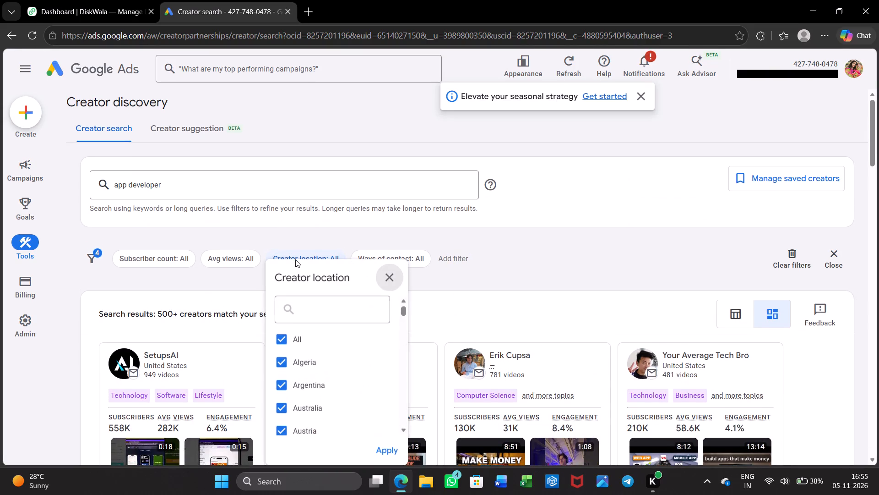
click(283, 342)
scroll(283, 342, down, 4)
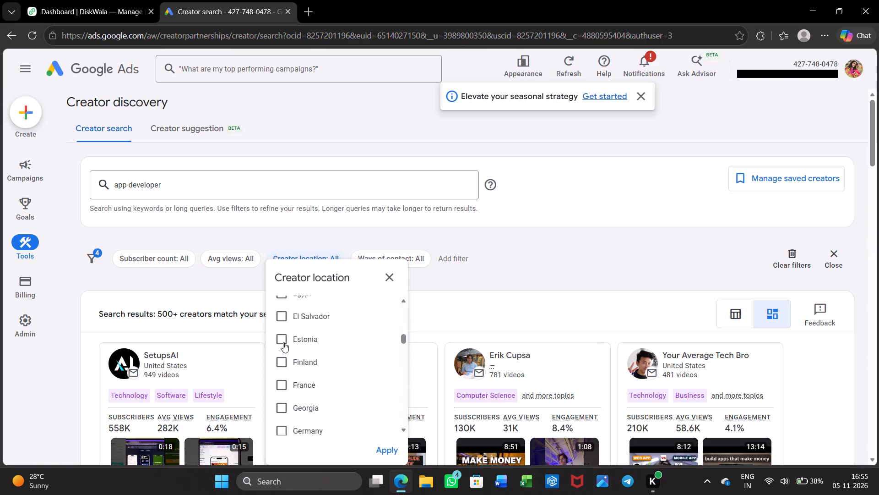
scroll(283, 342, down, 2)
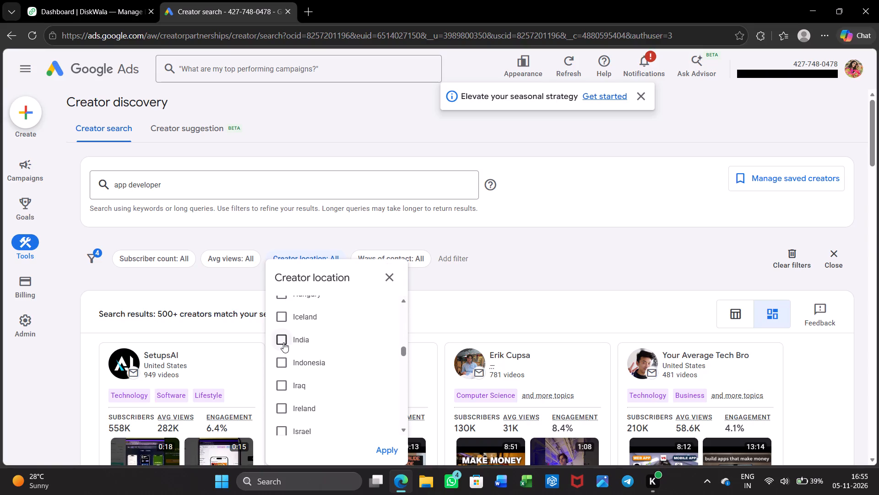
click(282, 342)
click(380, 446)
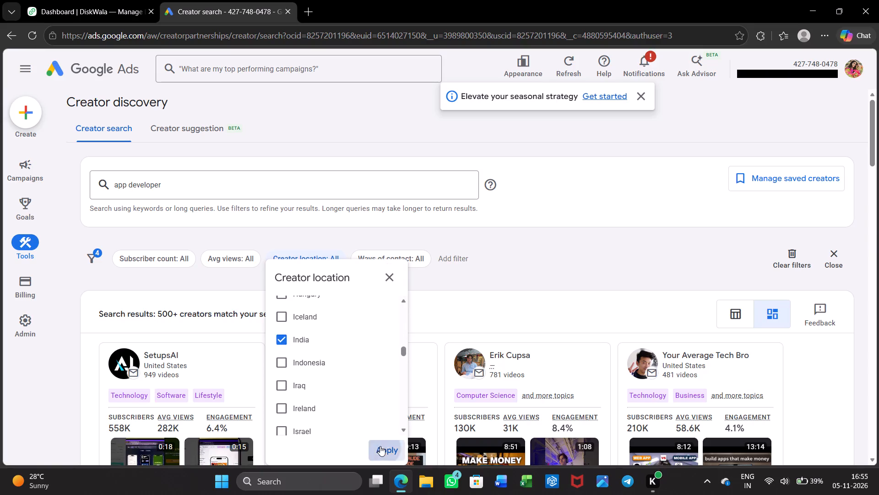
Look over the first Indian creators and preview Chai aur Code's relevant video "Crores of revenue in Mobile app development".
scroll(334, 310, down, 1)
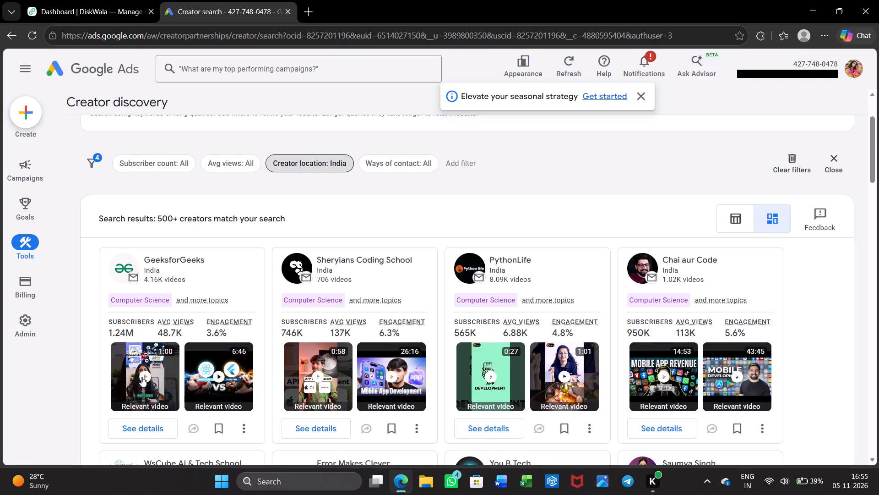
scroll(141, 377, down, 2)
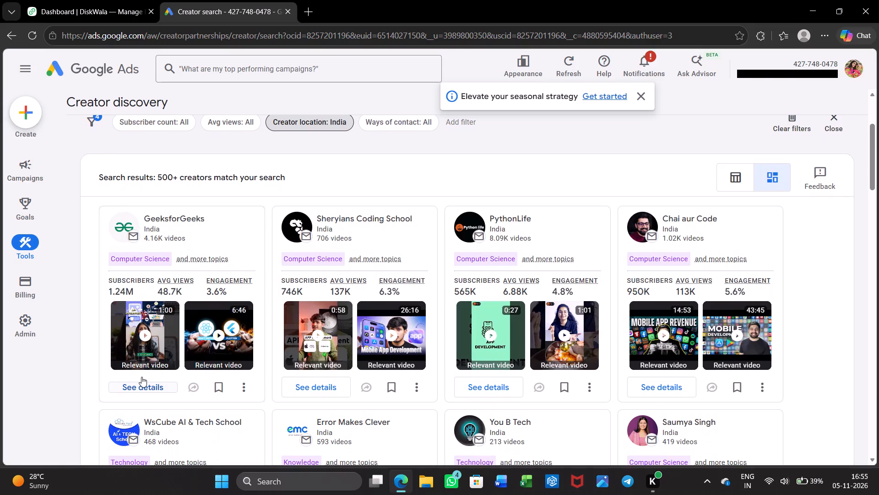
scroll(141, 377, down, 1)
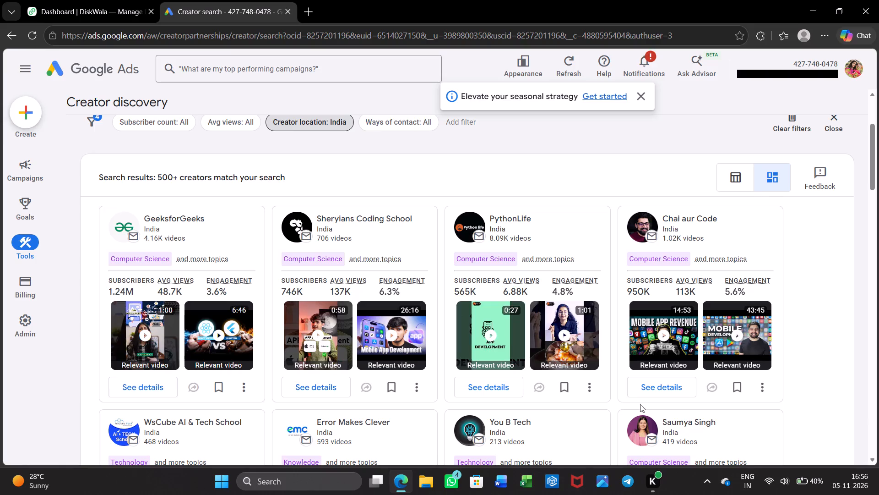
click(663, 330)
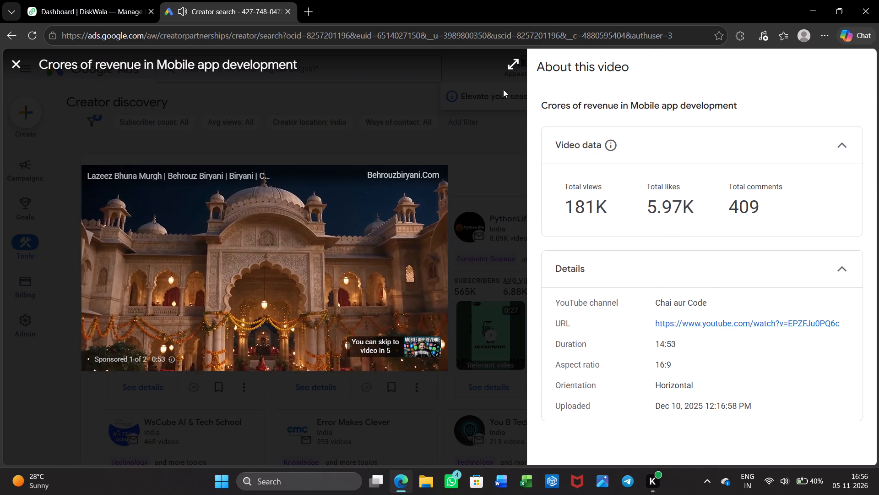
click(503, 89)
Look further through the Indian creators, view the Developer Rahul channel's creator profile and return to the results.
scroll(462, 377, down, 1)
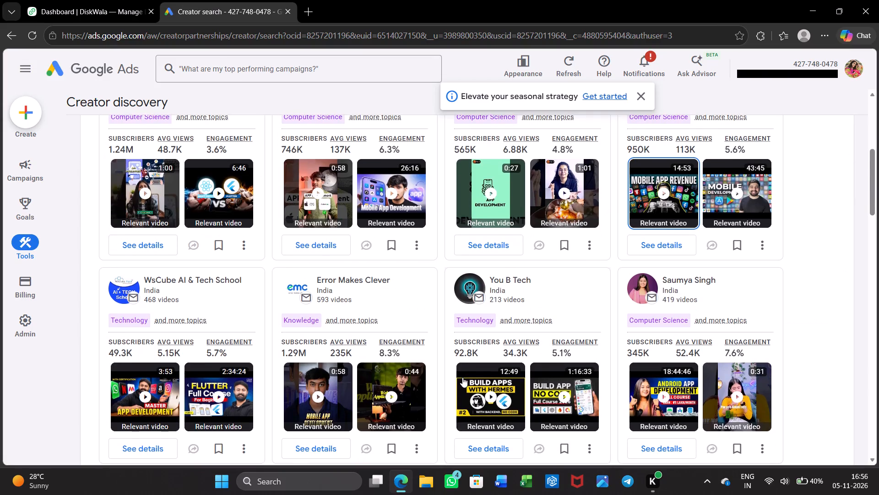
scroll(462, 377, down, 1)
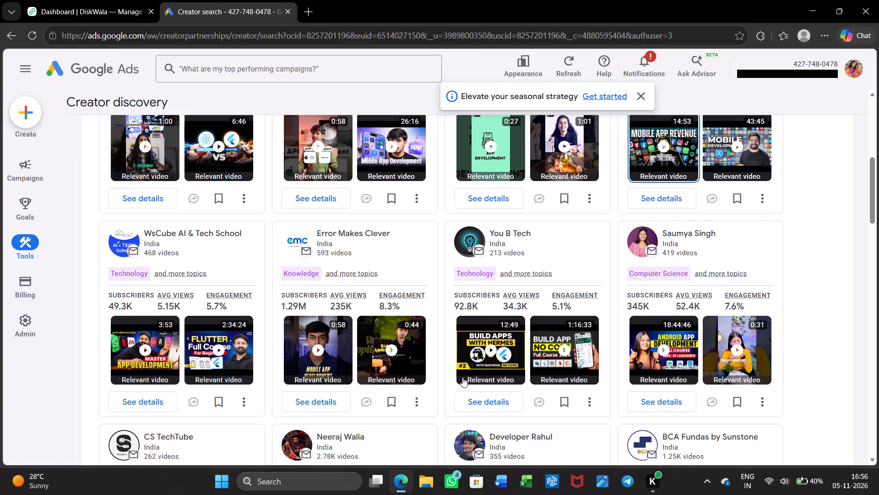
scroll(462, 377, down, 1)
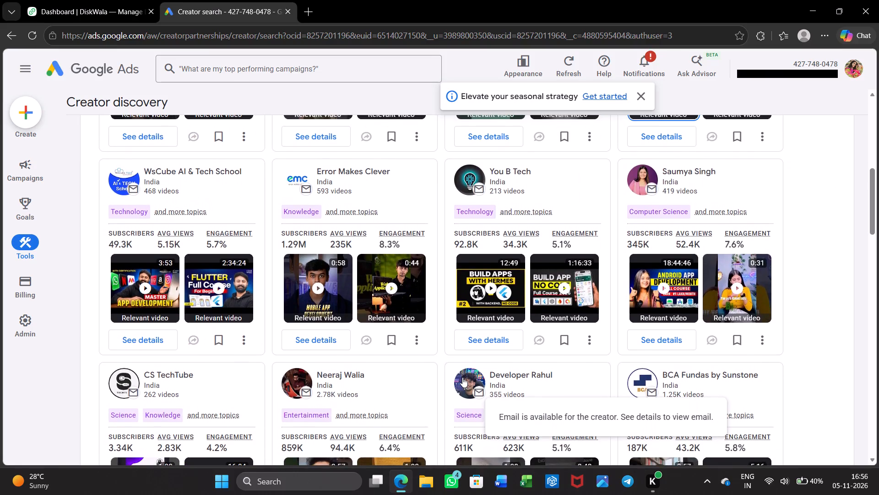
click(462, 377)
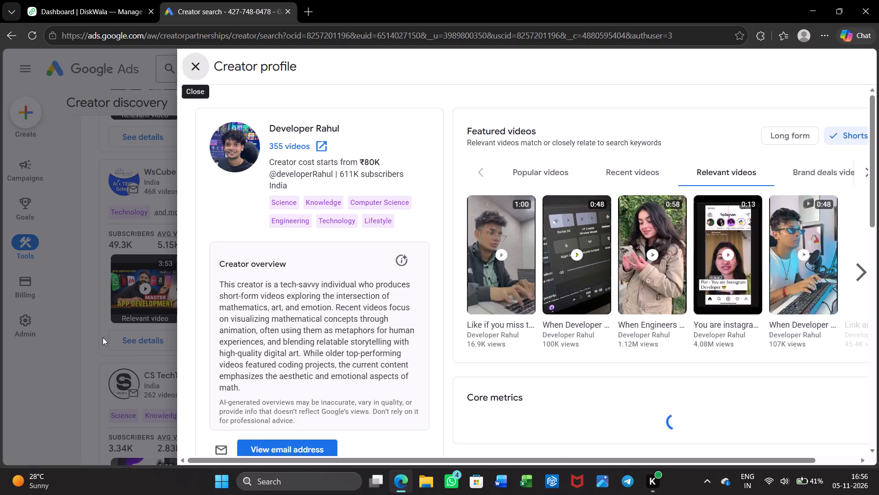
click(107, 335)
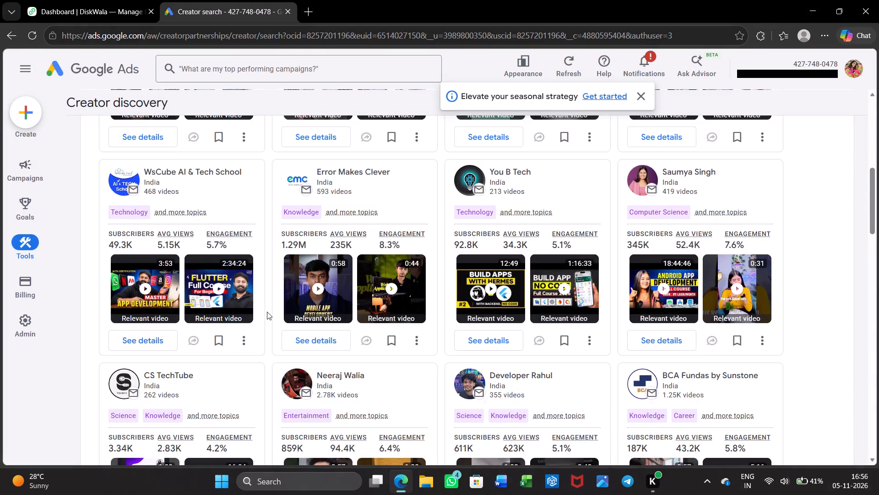
Preview Sheryians Coding School's relevant video "APP Development Secrets You WISH You Knew!" and return to the results.
scroll(267, 312, up, 2)
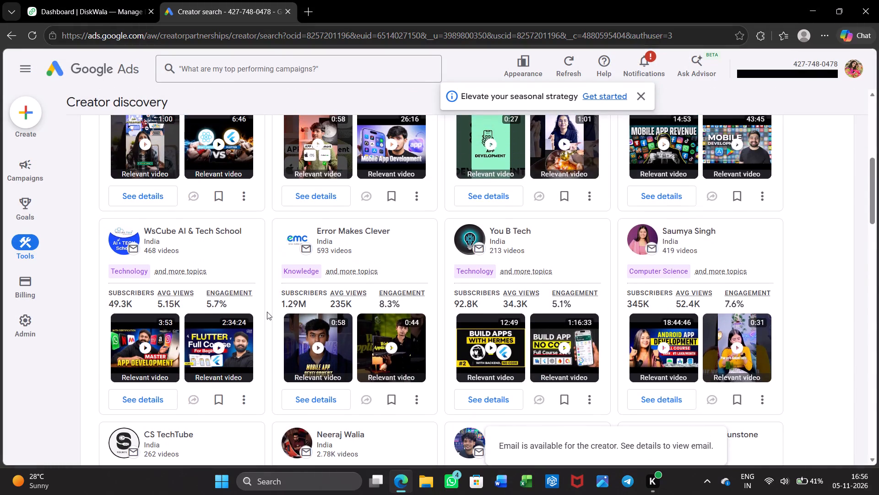
scroll(267, 312, up, 1)
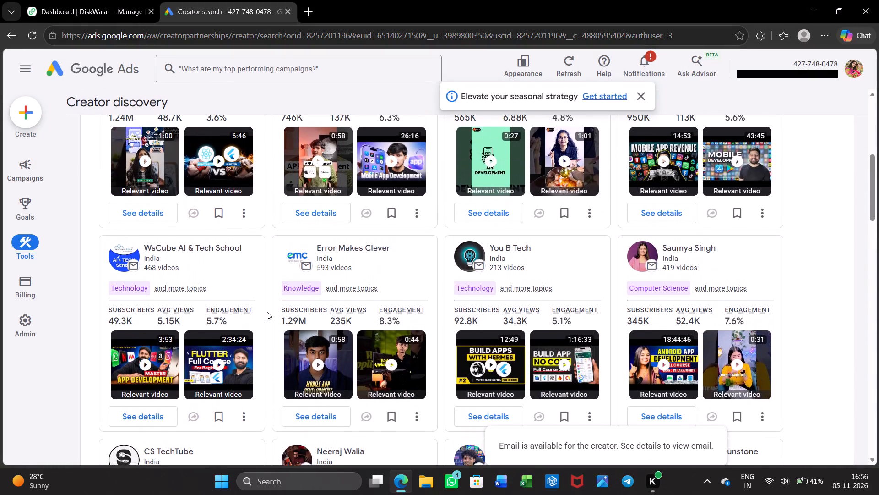
scroll(267, 312, up, 2)
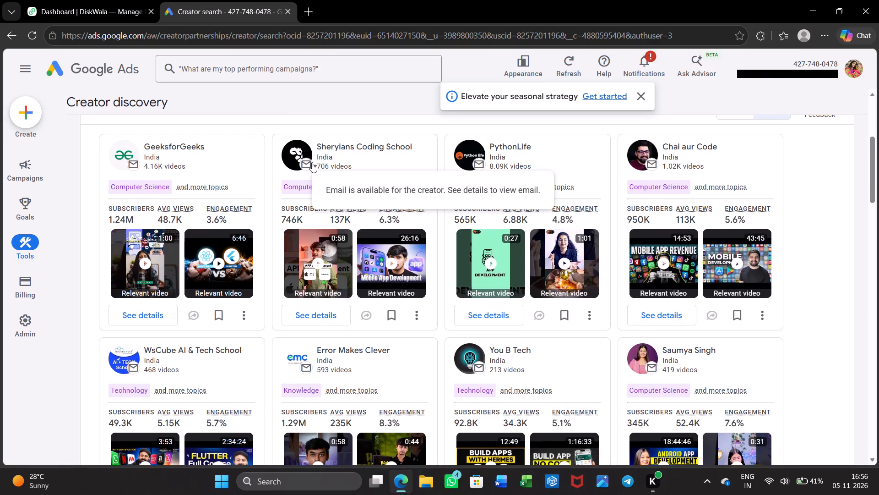
click(356, 152)
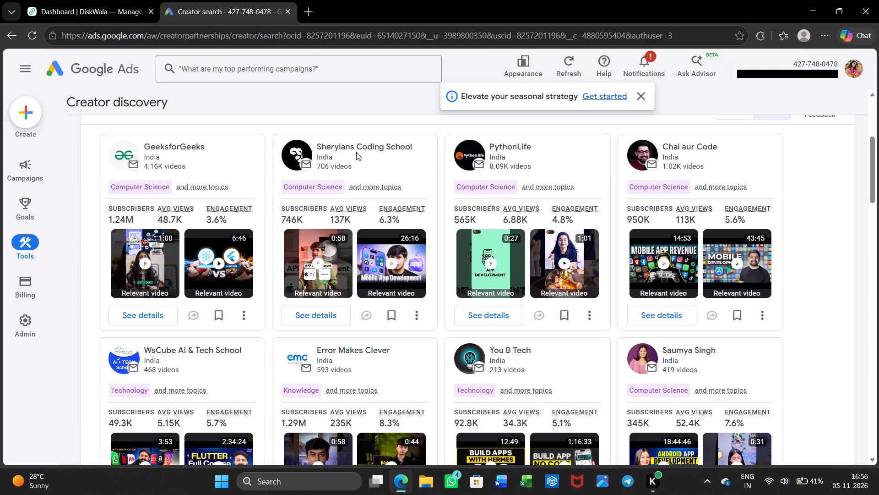
click(364, 147)
click(340, 260)
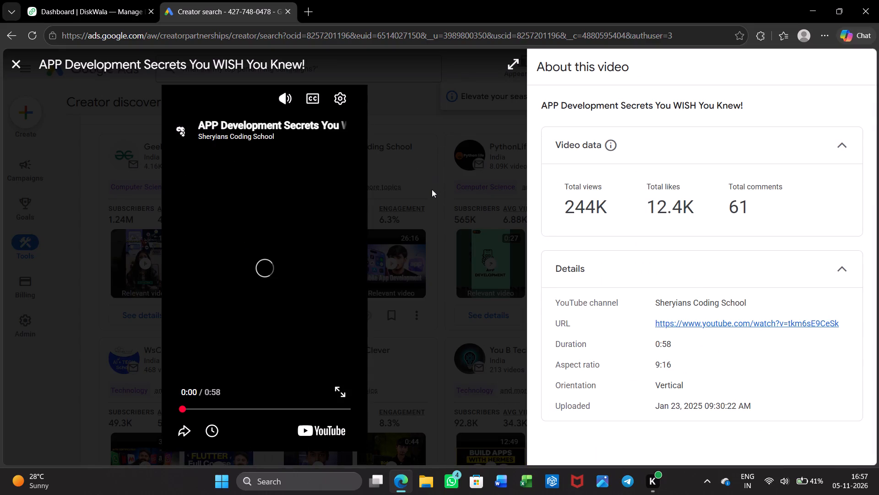
click(431, 189)
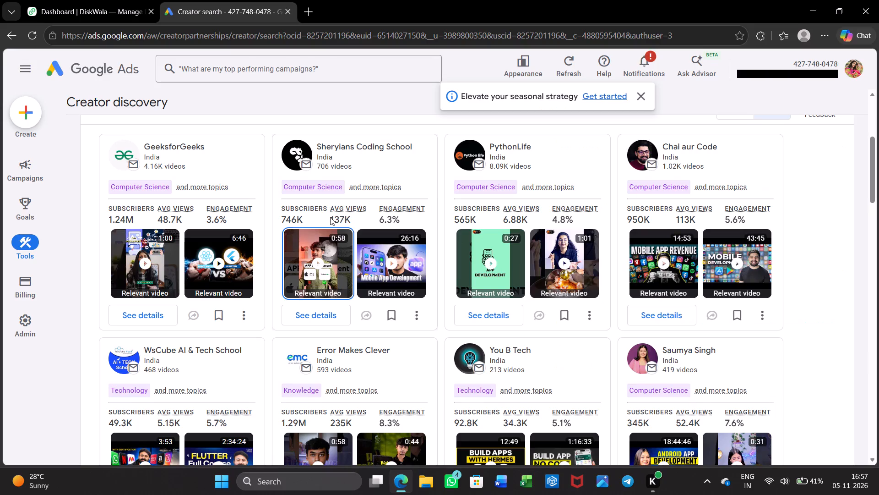
Browse all the listed Indian app developer creators, comparing their subscribers, average views, engagement and relevant videos.
scroll(325, 251, down, 1)
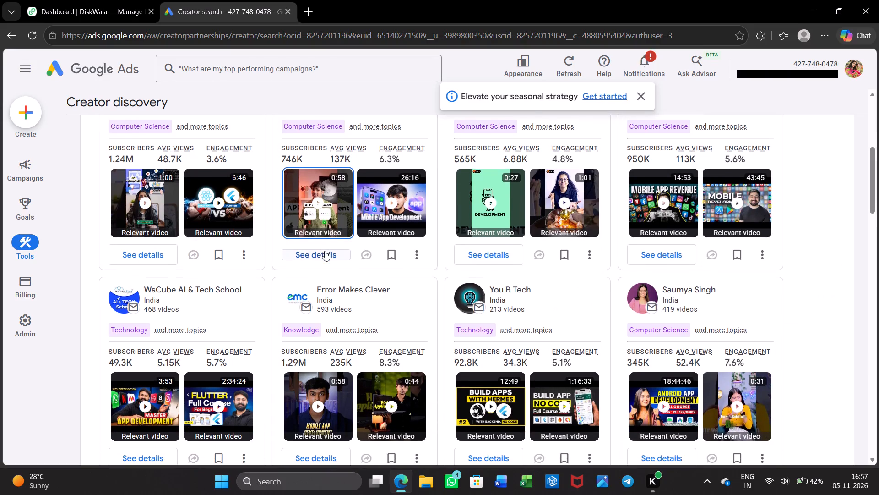
scroll(325, 251, down, 2)
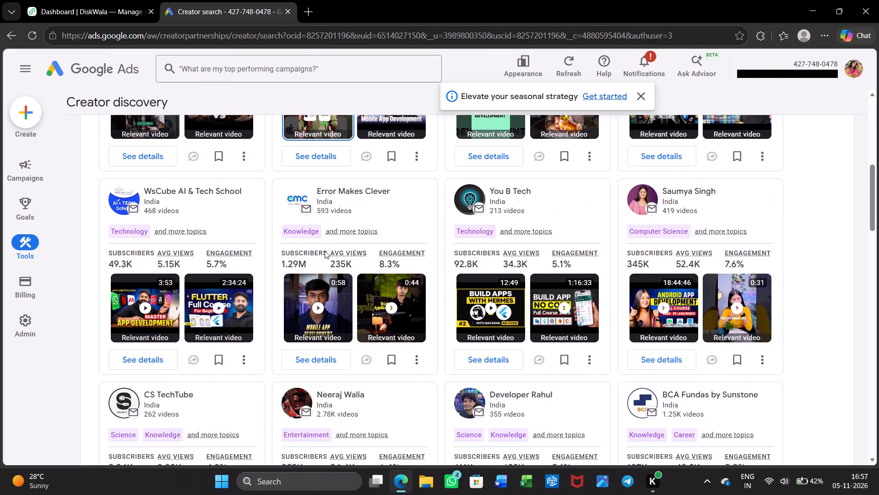
scroll(325, 251, down, 1)
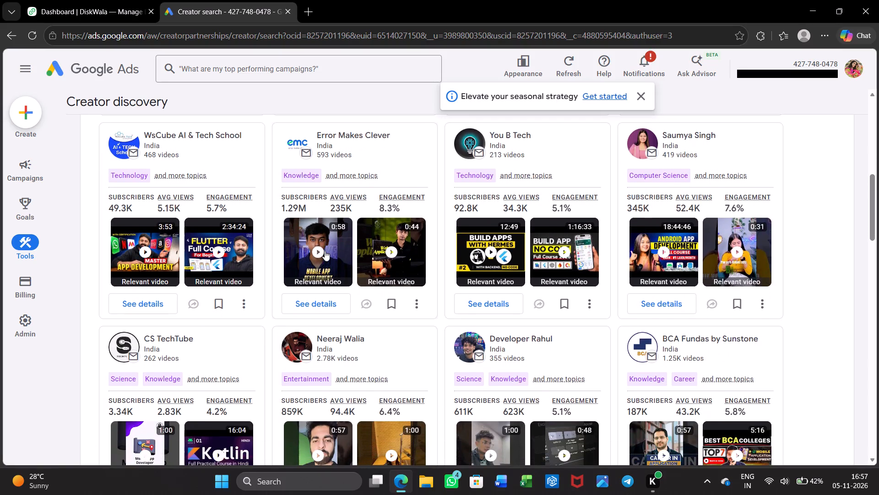
scroll(325, 251, down, 1)
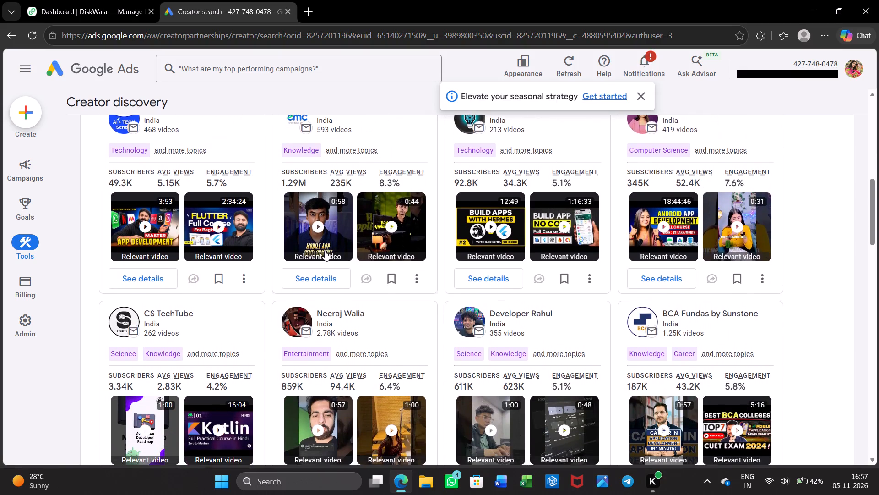
scroll(325, 251, down, 2)
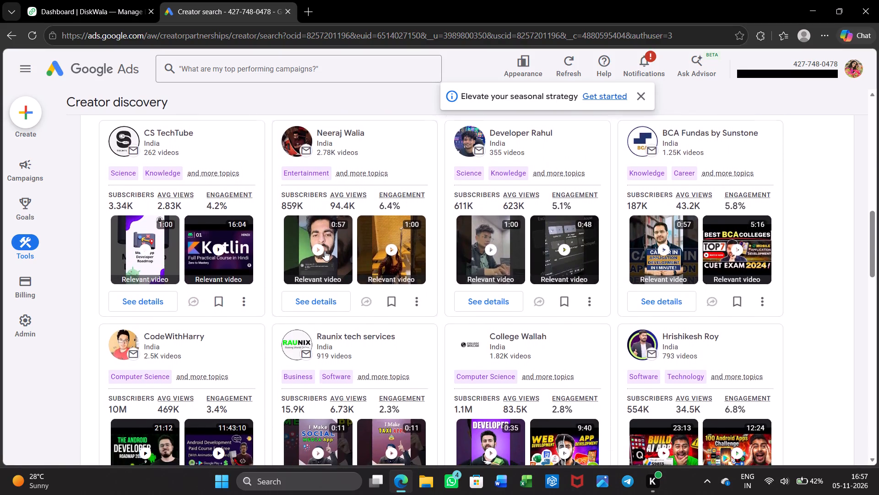
scroll(325, 251, down, 2)
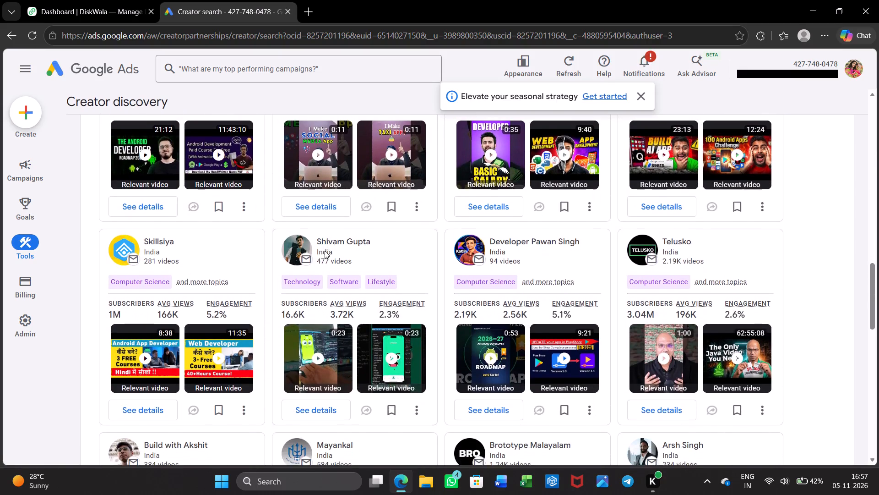
scroll(325, 251, down, 1)
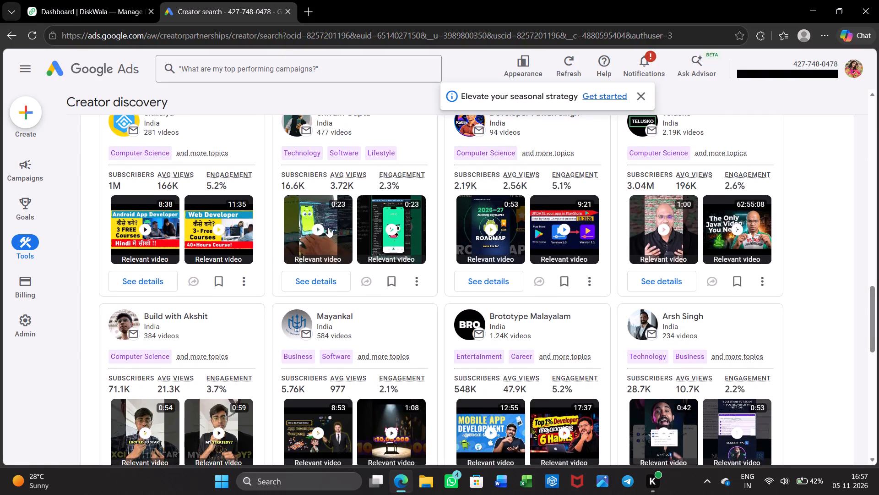
scroll(328, 227, down, 2)
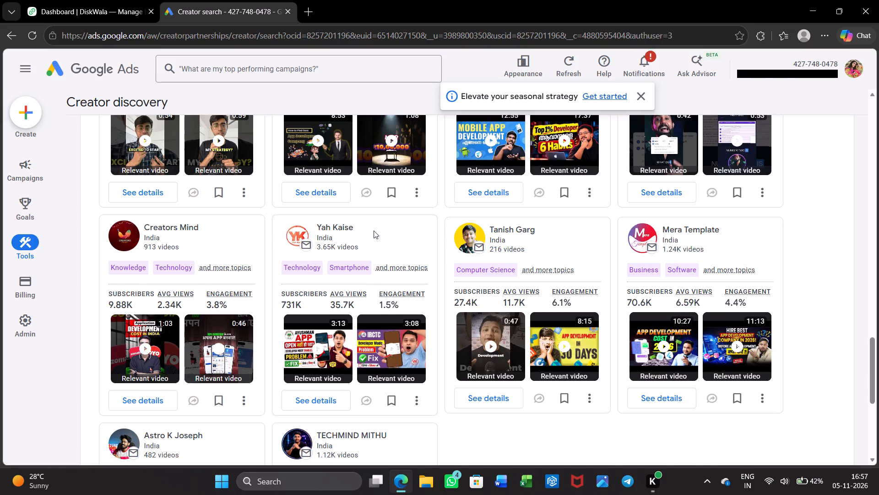
scroll(374, 231, down, 1)
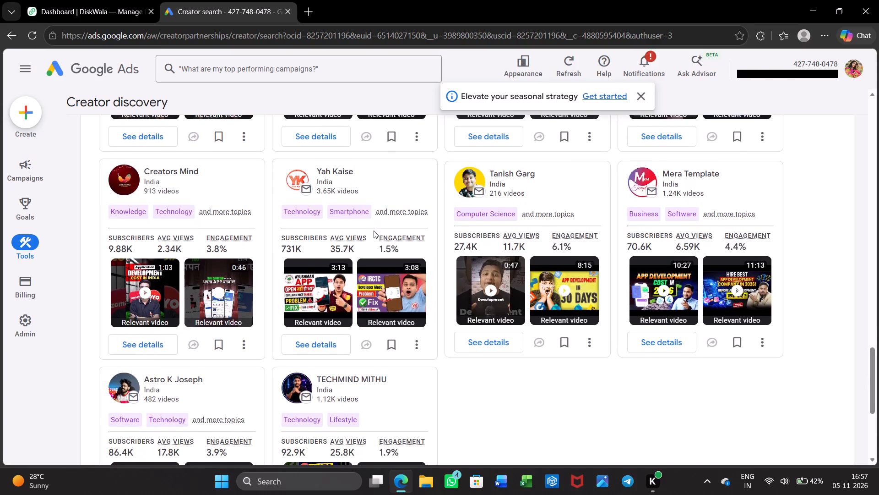
scroll(510, 407, down, 2)
scroll(510, 407, up, 7)
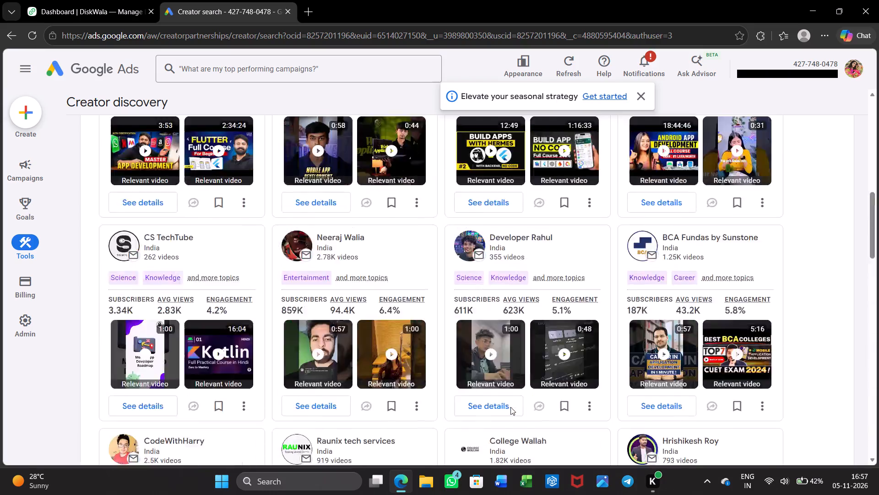
scroll(278, 225, up, 6)
Open the creator profile of Sheryians Coding School and review its contact links and core metrics.
scroll(278, 225, down, 1)
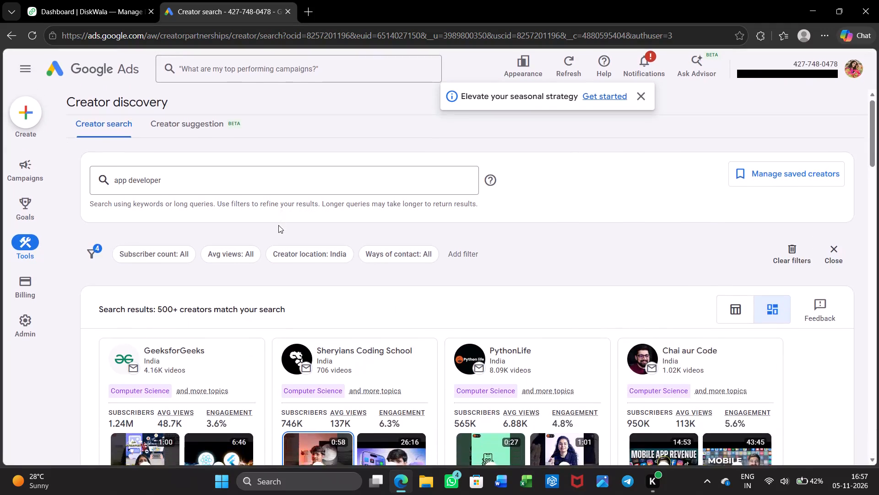
scroll(278, 225, down, 1)
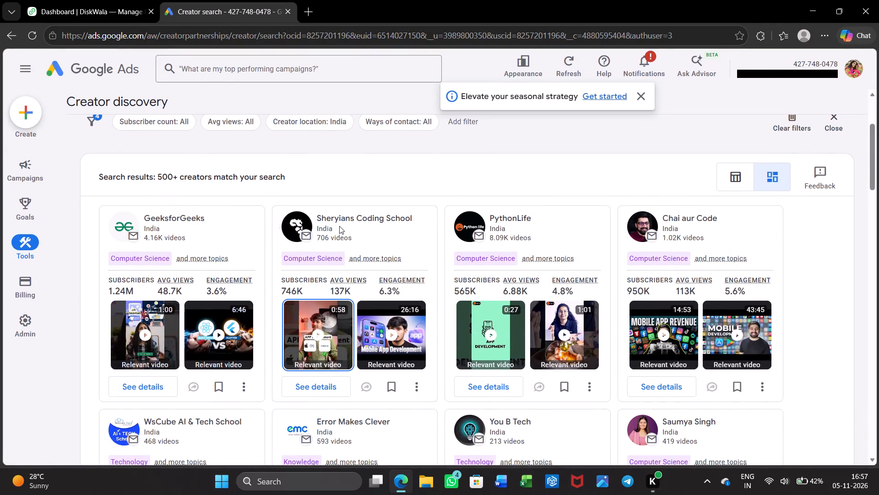
click(304, 220)
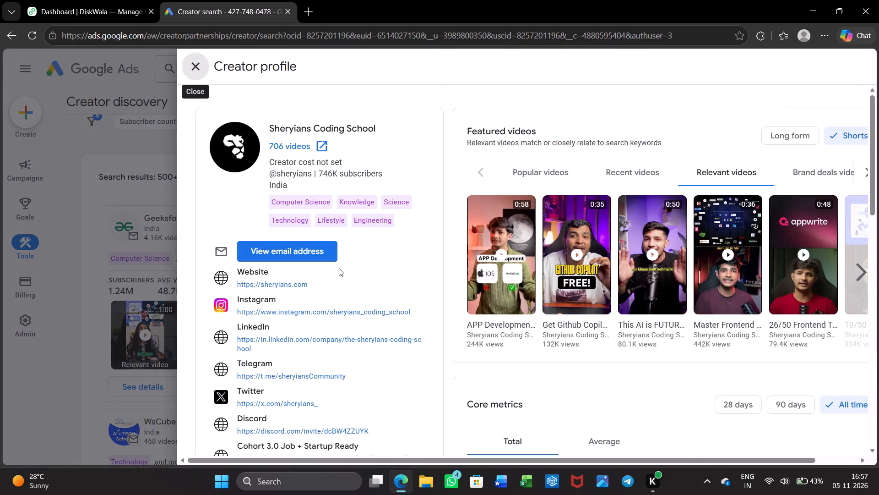
scroll(365, 288, down, 1)
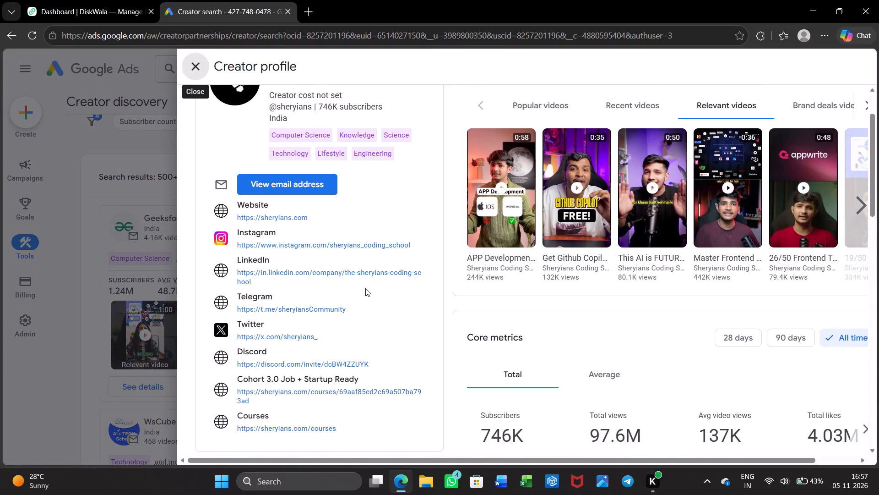
Examine Sheryians Coding School's audience age, location and gender insights and its similar creators, and return to the creator results.
click(365, 288)
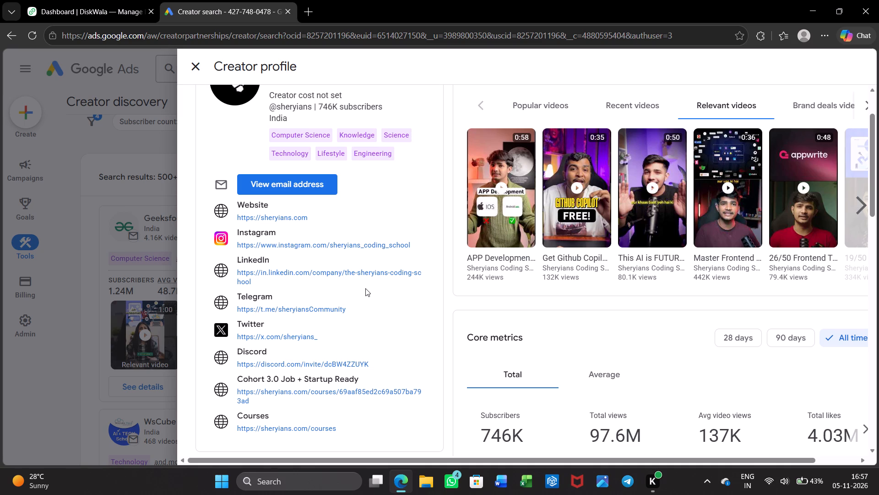
scroll(378, 306, down, 1)
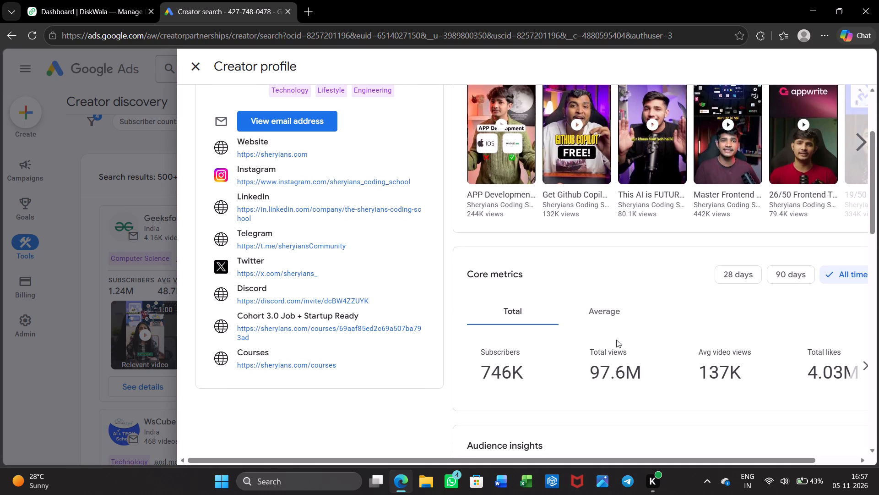
scroll(641, 312, down, 2)
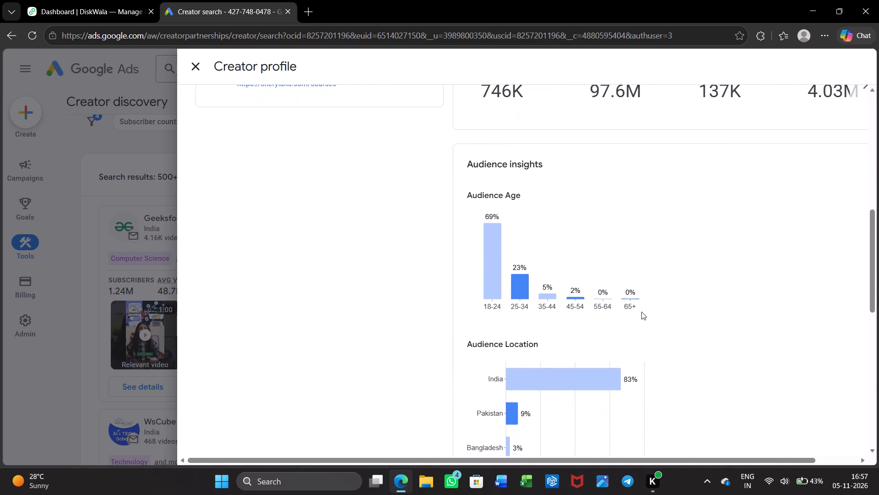
scroll(641, 312, down, 1)
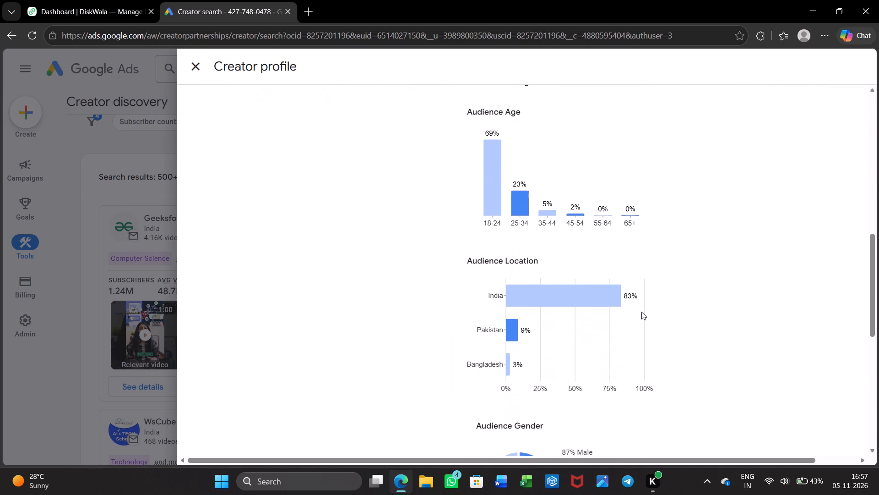
scroll(641, 312, down, 1)
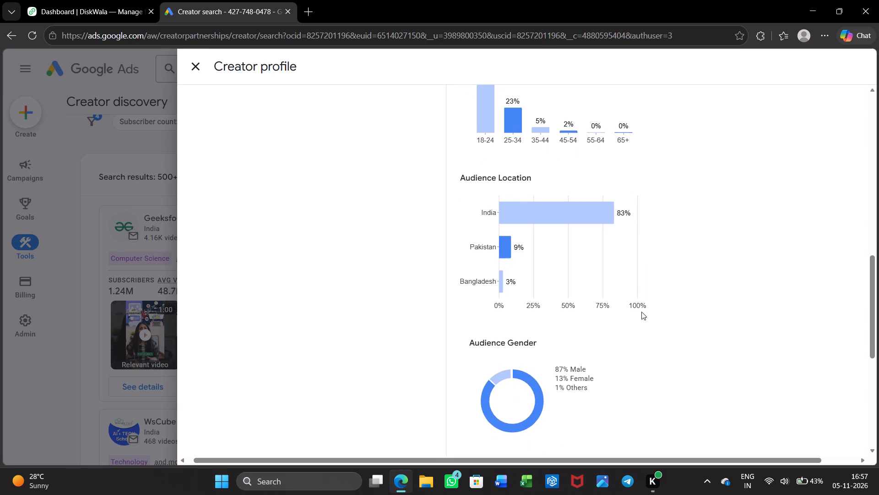
scroll(641, 312, down, 2)
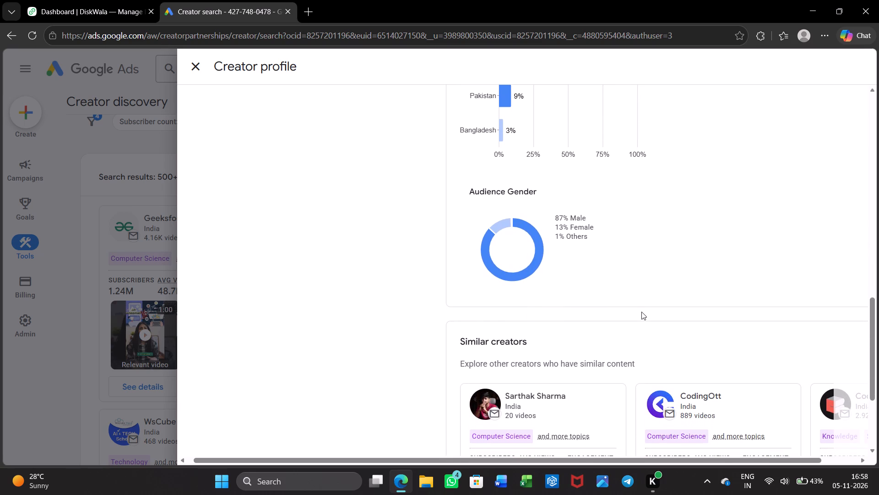
right_click(641, 312)
click(587, 273)
scroll(587, 273, down, 2)
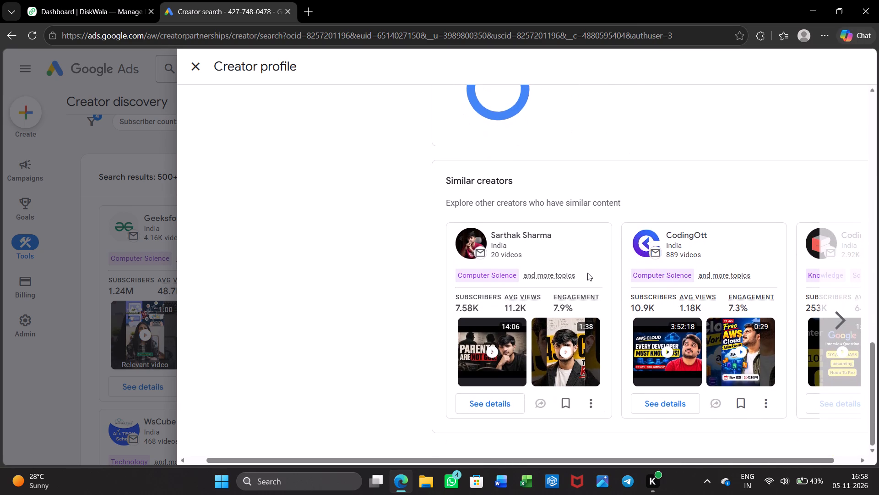
scroll(587, 273, up, 8)
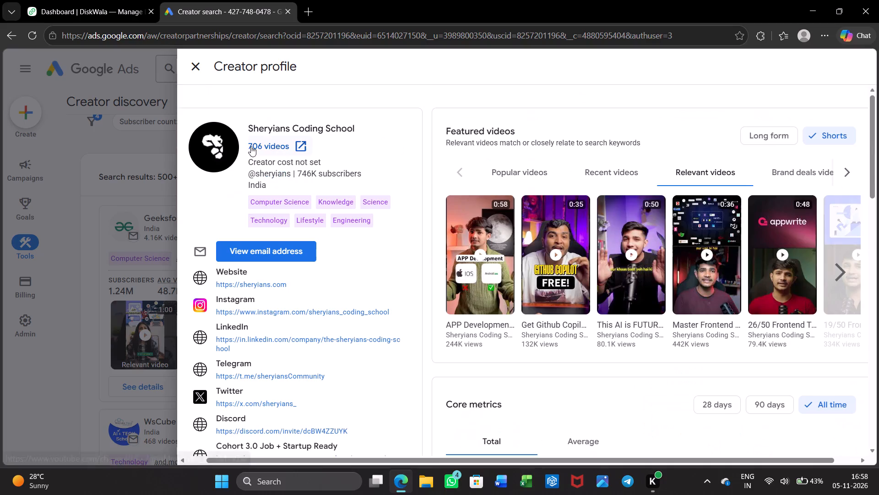
click(197, 62)
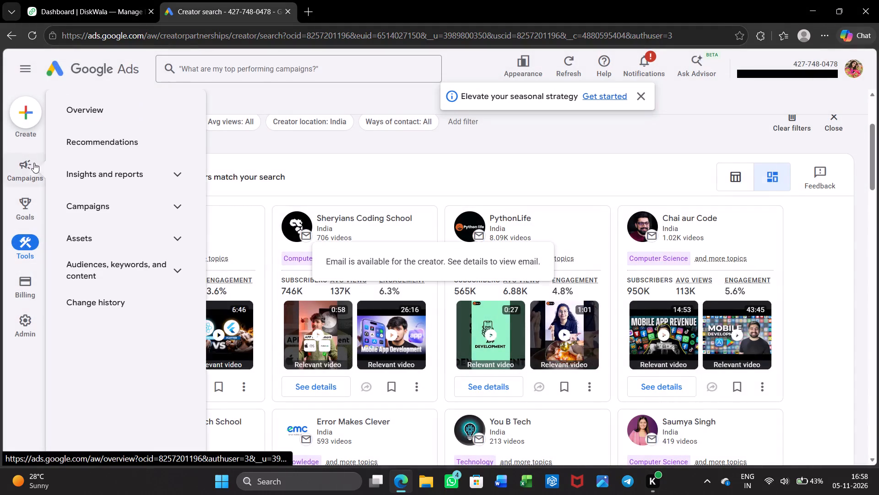
Open the overview of the DilSaathi - Dating App campaign and check the diagnostic details of its disapproved ad group.
click(109, 110)
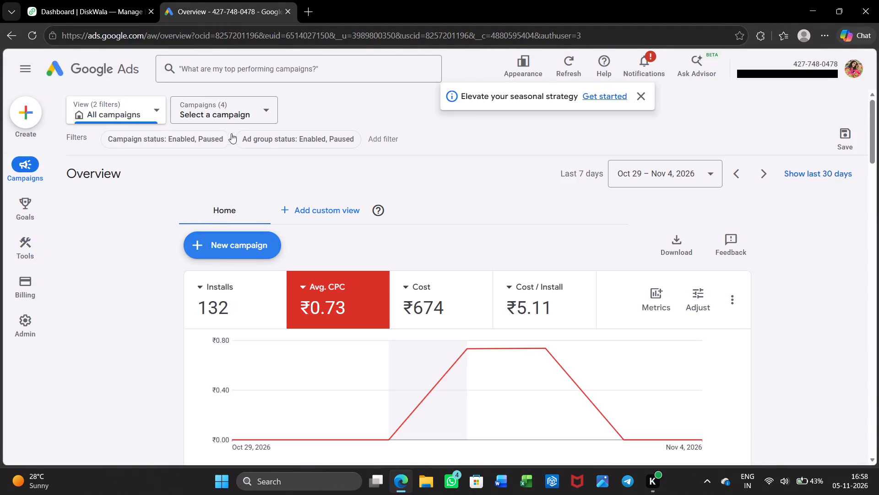
click(239, 110)
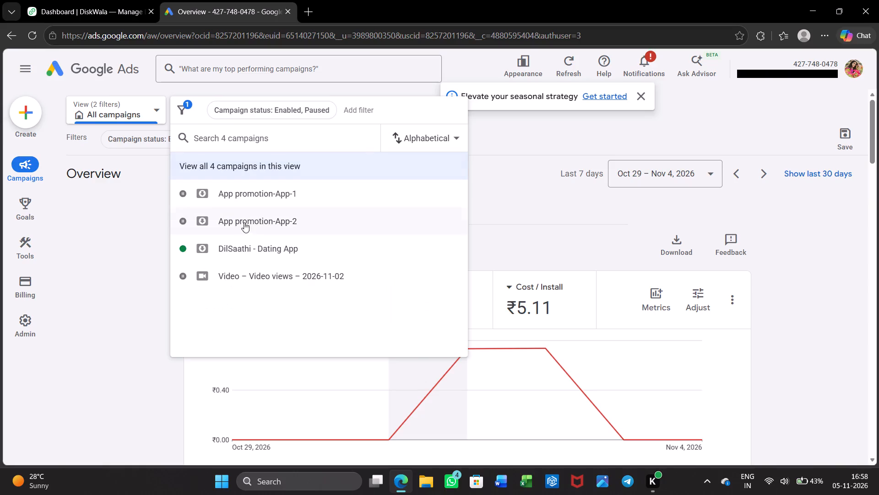
click(261, 242)
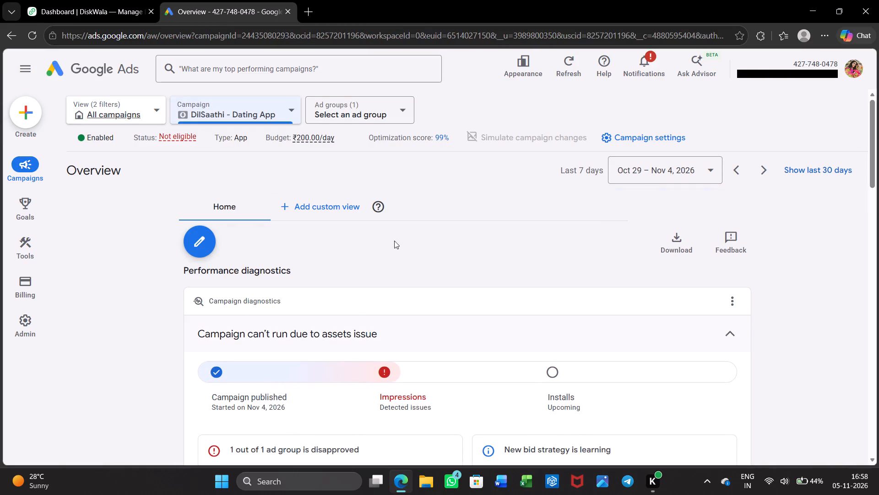
scroll(351, 307, down, 2)
click(275, 350)
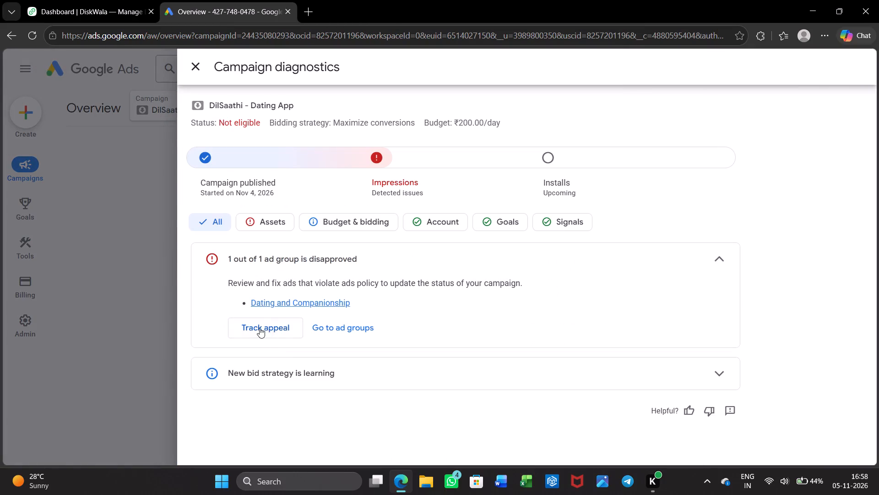
click(152, 286)
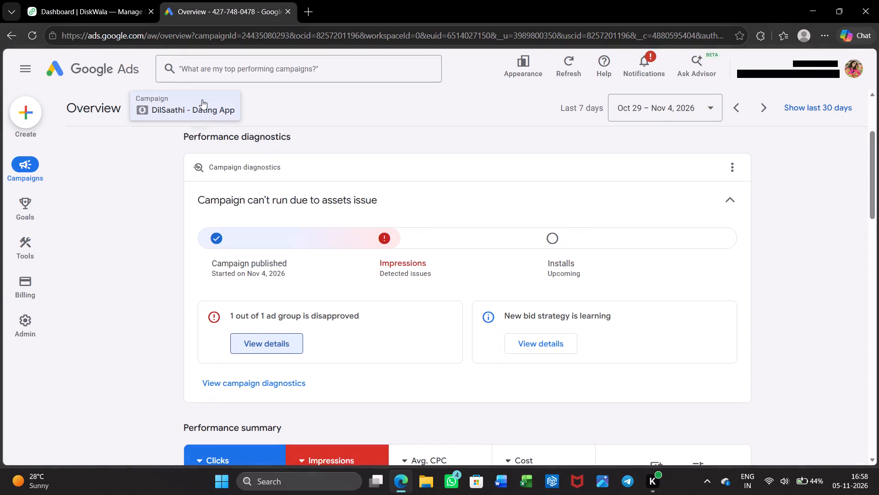
Switch the overview to the Video – Video views – 2026-11-02 campaign and review its diagnostics and performance summary.
click(202, 99)
click(223, 106)
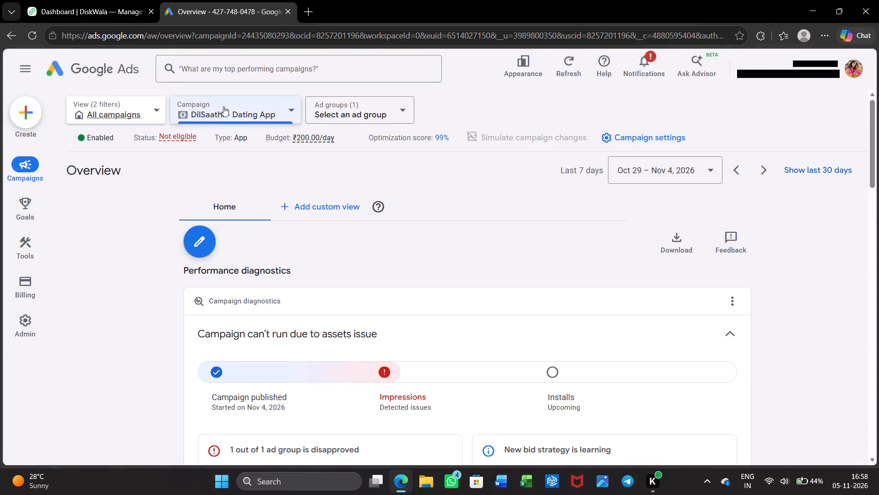
click(260, 268)
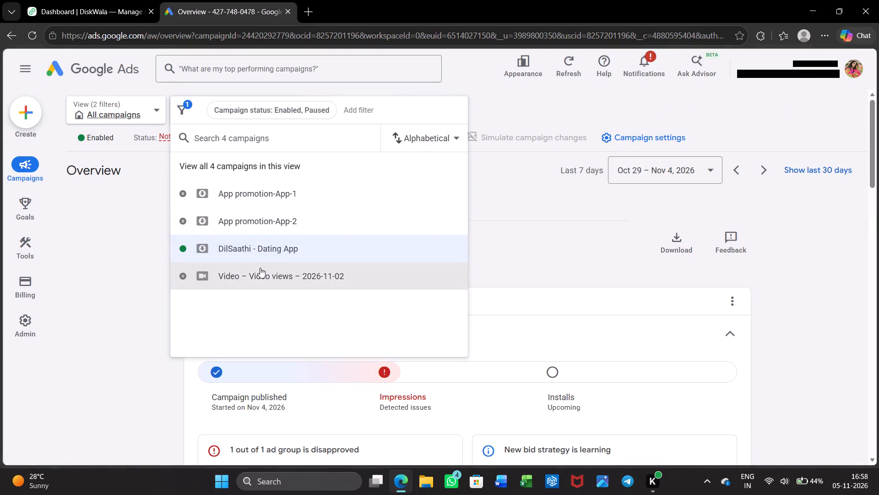
scroll(293, 272, down, 1)
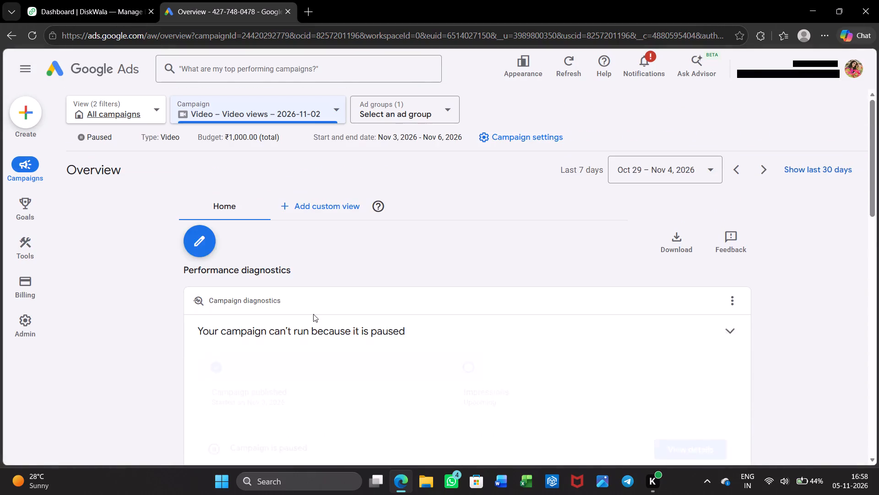
scroll(315, 328, down, 1)
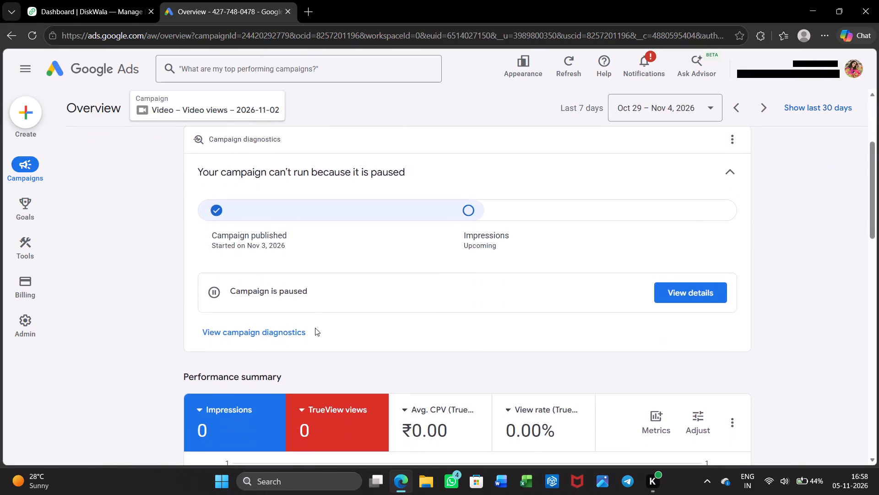
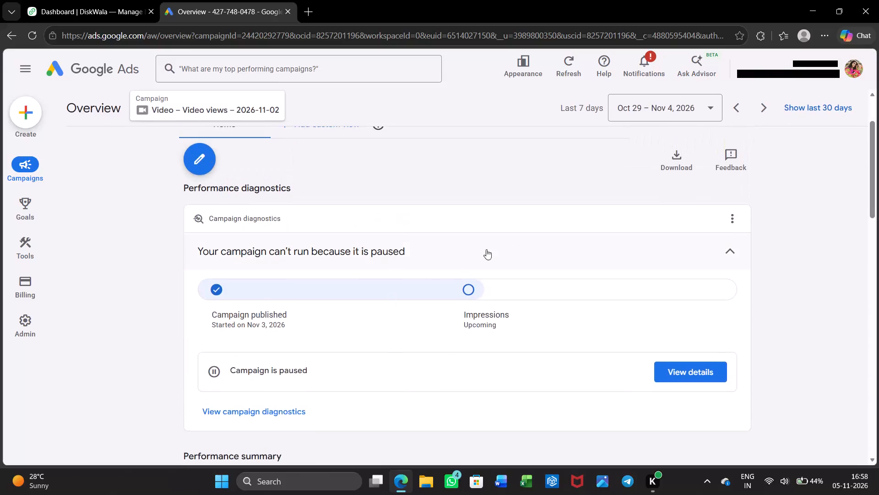
Open the settings of the Video – Video views – 2026-11-02 campaign and review its campaign group and general settings.
scroll(419, 283, up, 1)
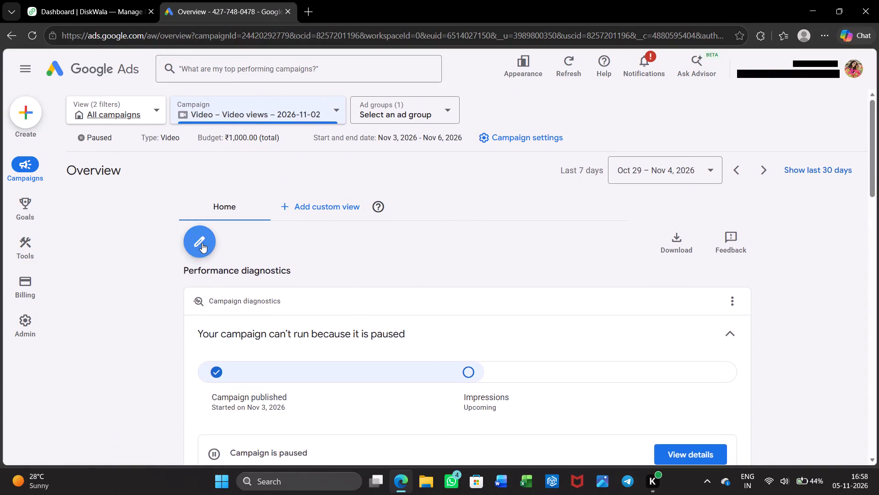
click(202, 243)
click(272, 276)
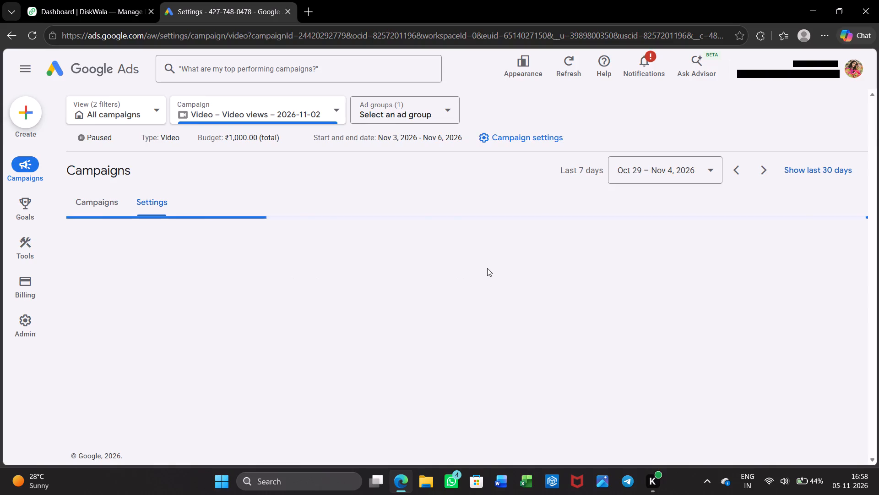
scroll(487, 268, down, 1)
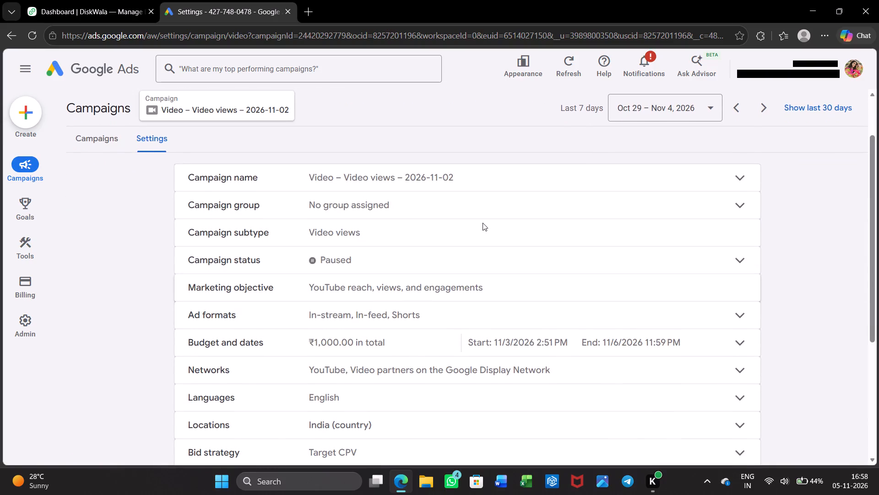
click(475, 201)
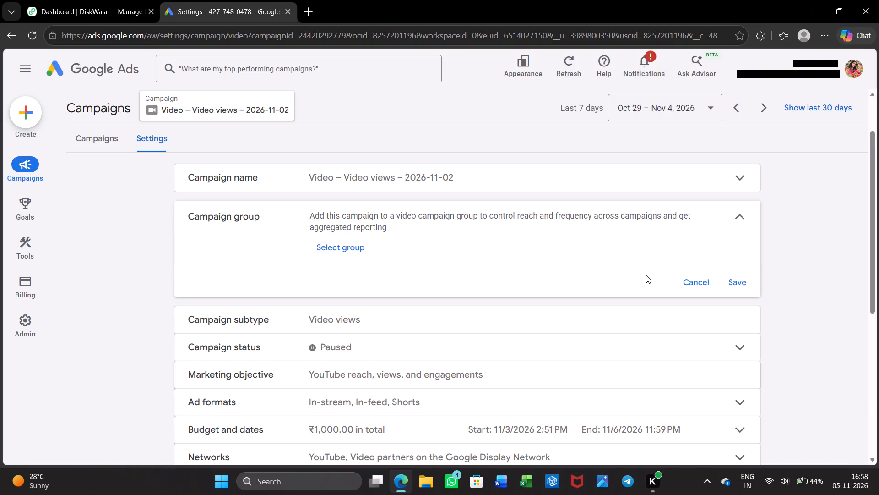
click(700, 214)
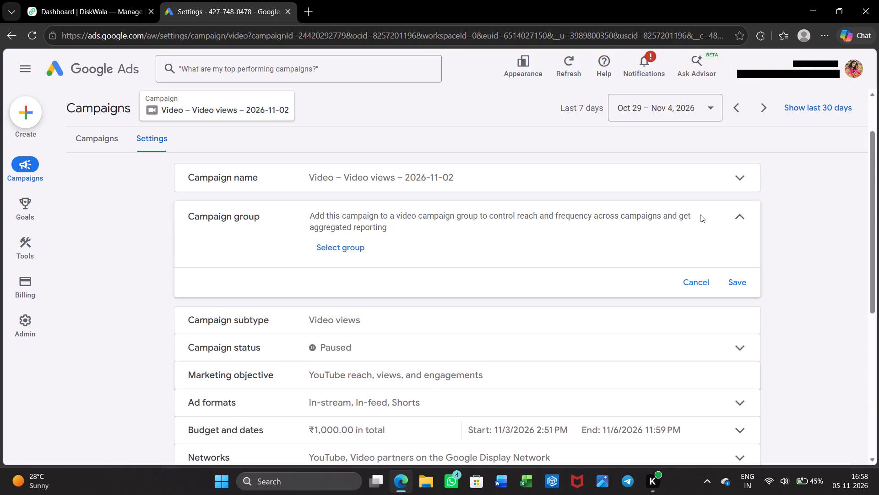
click(747, 212)
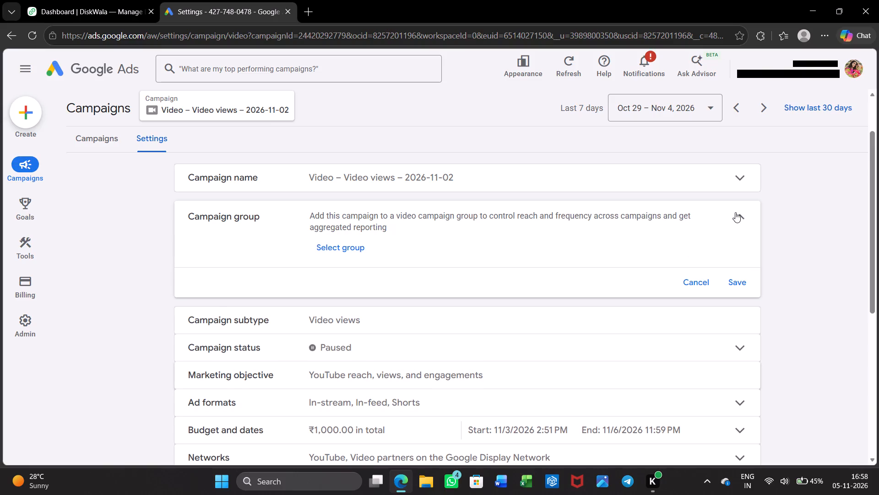
click(735, 212)
scroll(547, 307, down, 1)
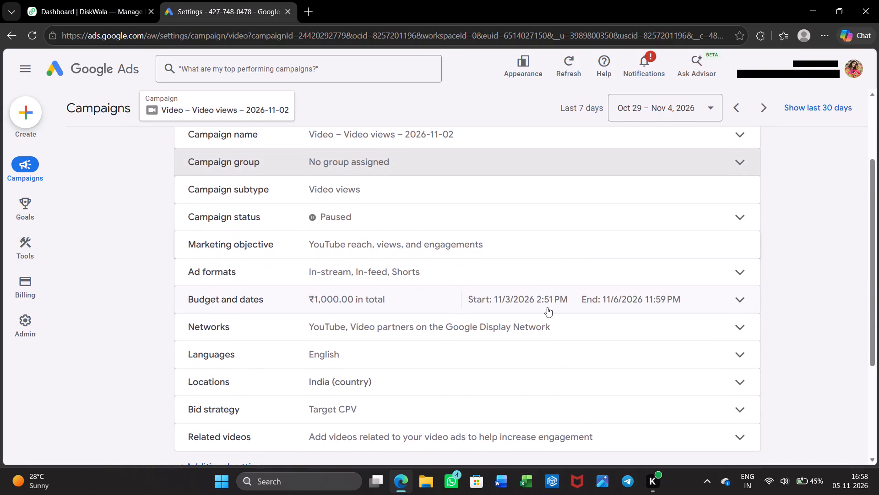
click(516, 238)
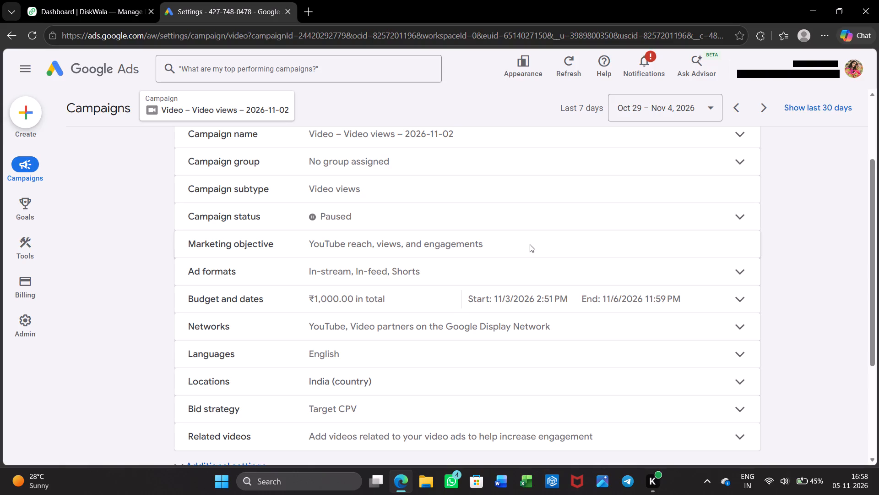
click(530, 244)
click(469, 236)
scroll(448, 309, down, 1)
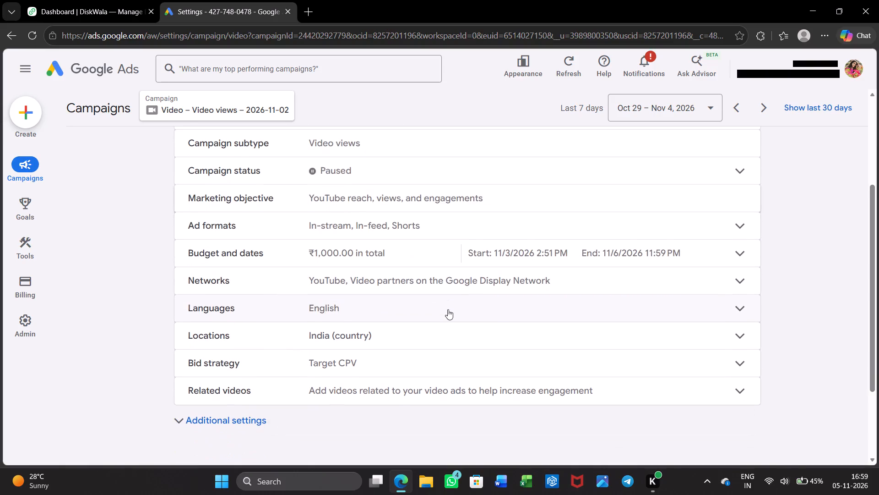
scroll(448, 309, down, 1)
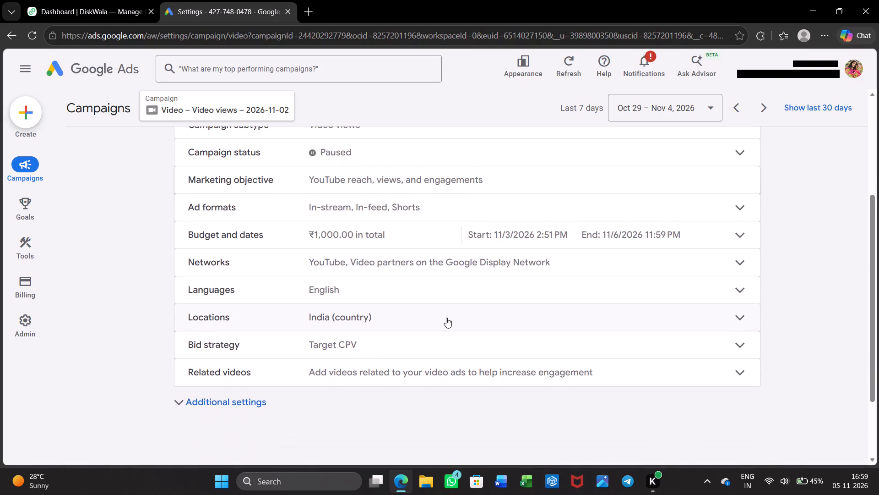
Examine the campaign's location targeting, including the presence and interest choices in its location options.
click(446, 318)
scroll(446, 318, down, 1)
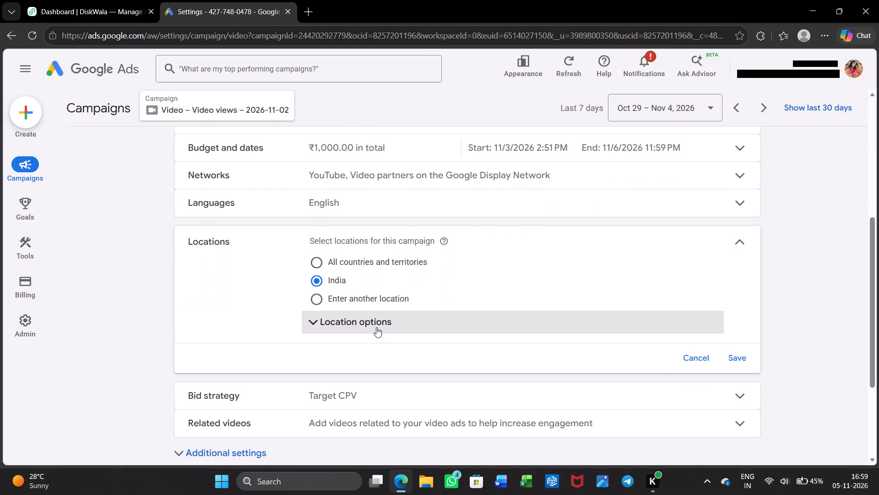
click(376, 327)
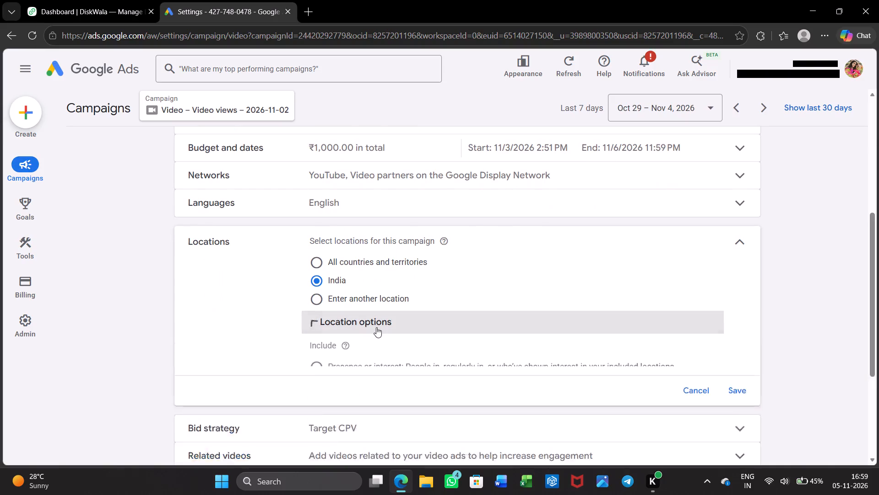
scroll(376, 327, down, 2)
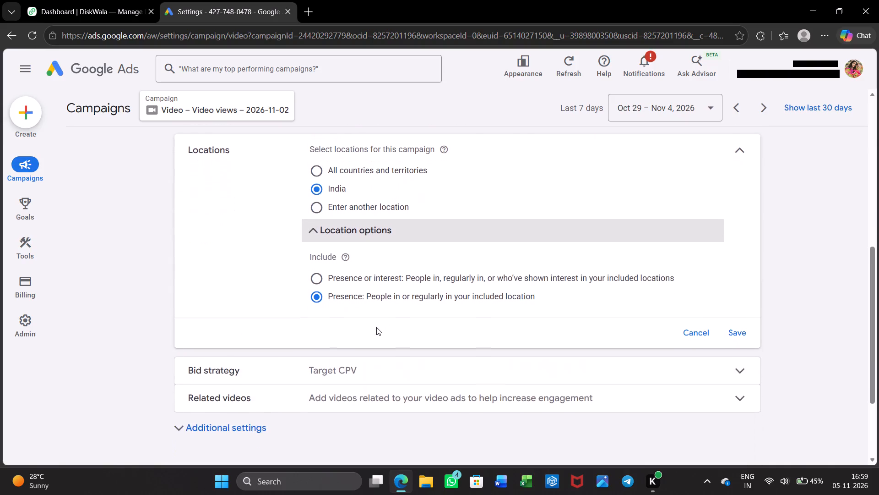
scroll(376, 327, down, 1)
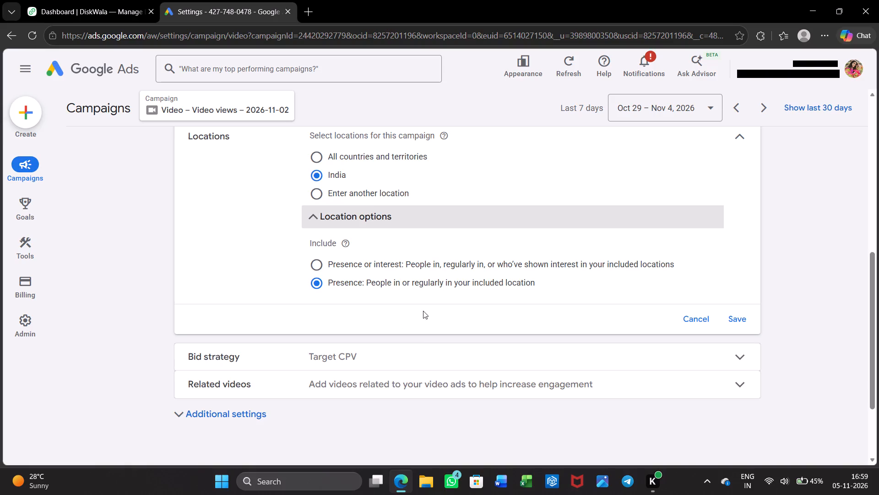
scroll(423, 311, down, 1)
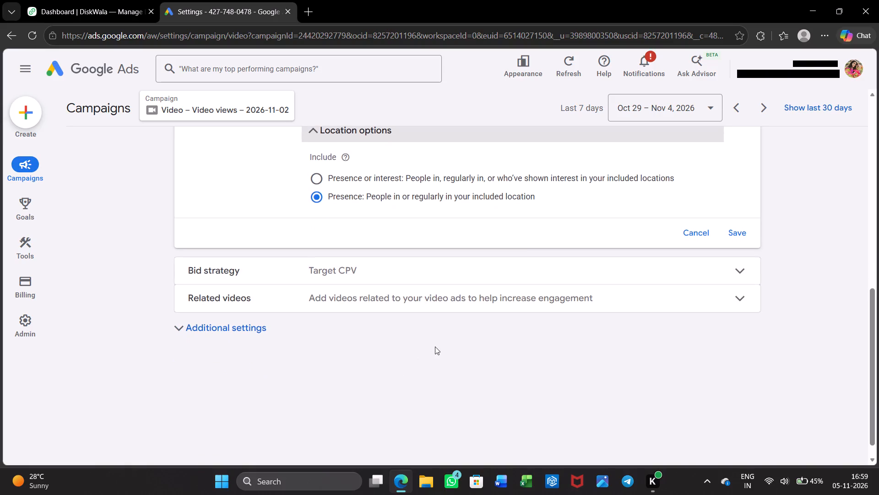
scroll(435, 346, up, 1)
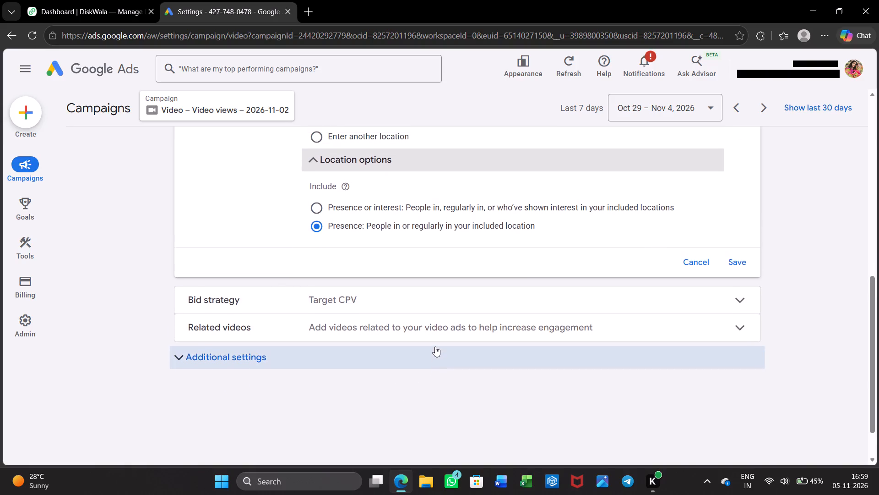
Review the campaign's bid strategy and related videos settings.
click(429, 294)
scroll(429, 294, up, 1)
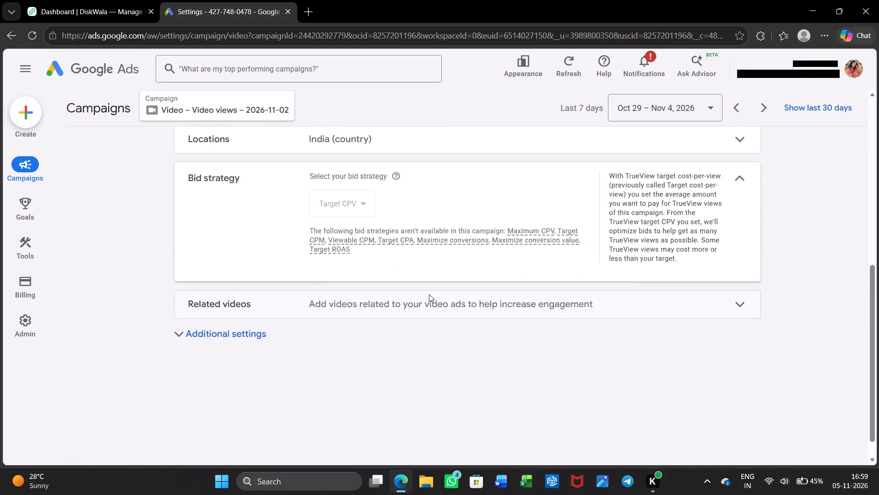
scroll(429, 294, up, 2)
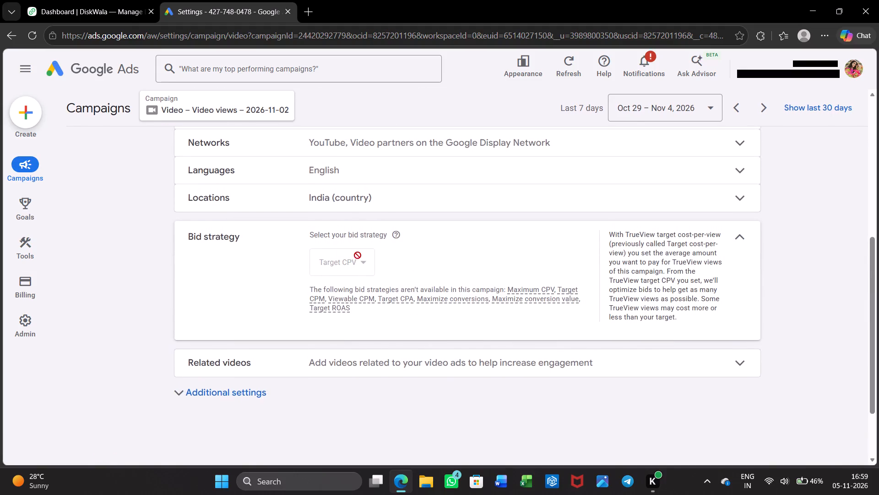
click(423, 264)
click(405, 357)
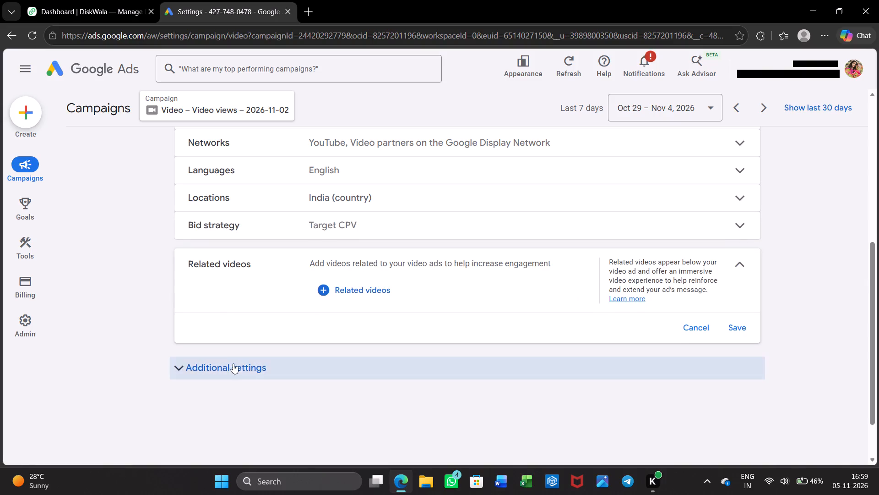
Expand the campaign's additional settings and check the available conversion goal options, leaving the goal selection at Account-default.
click(244, 360)
scroll(244, 360, down, 1)
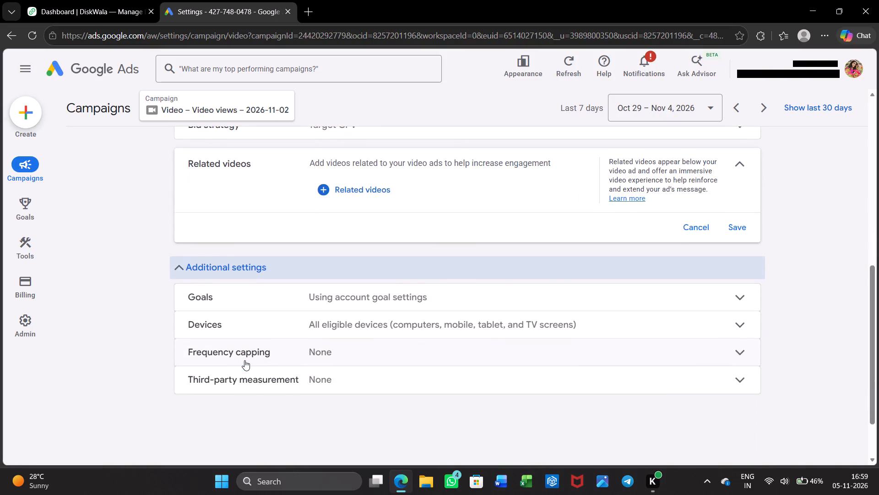
click(465, 294)
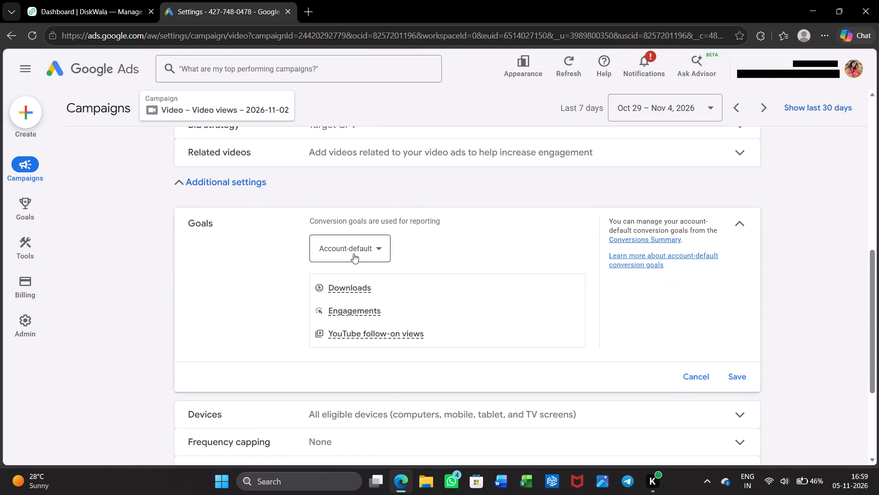
click(361, 251)
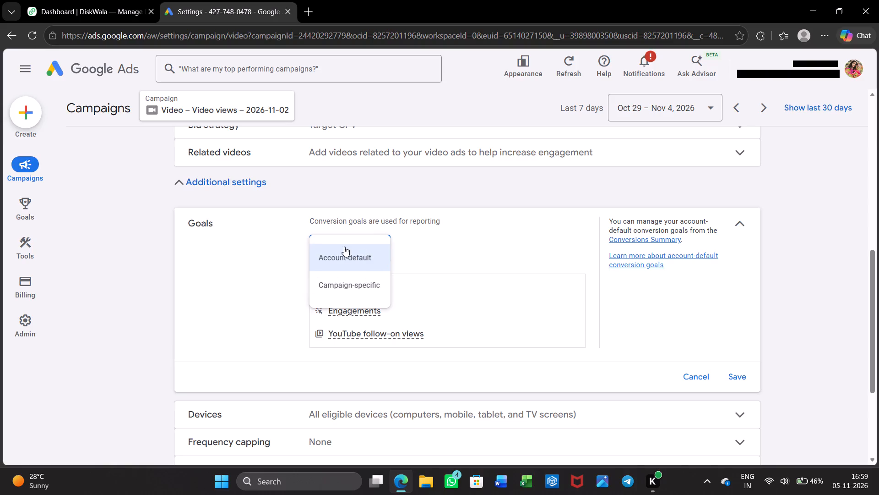
click(443, 241)
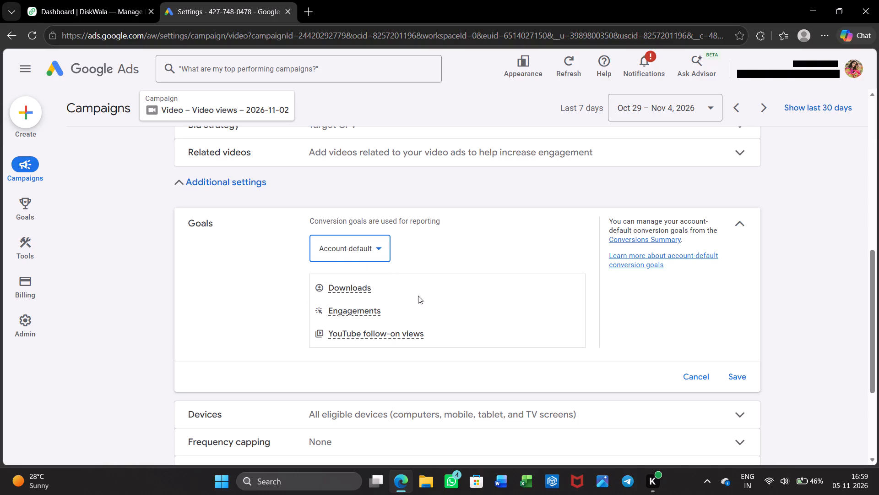
scroll(408, 326, down, 1)
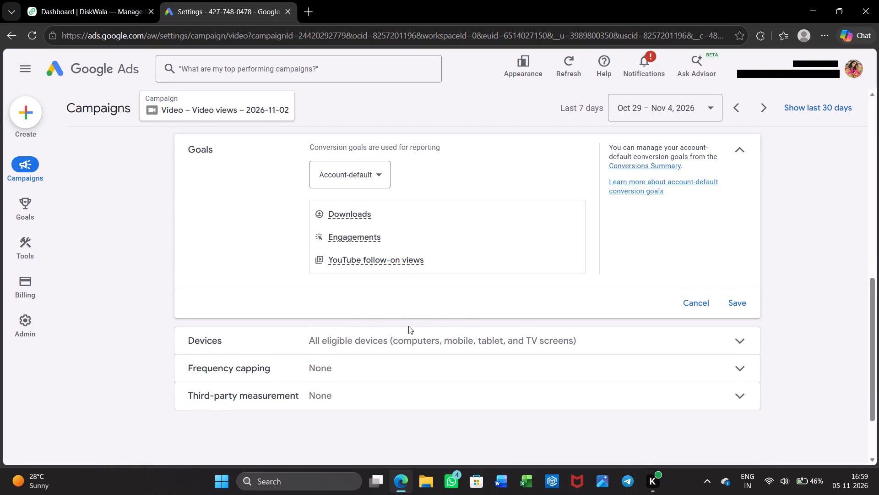
scroll(408, 326, down, 1)
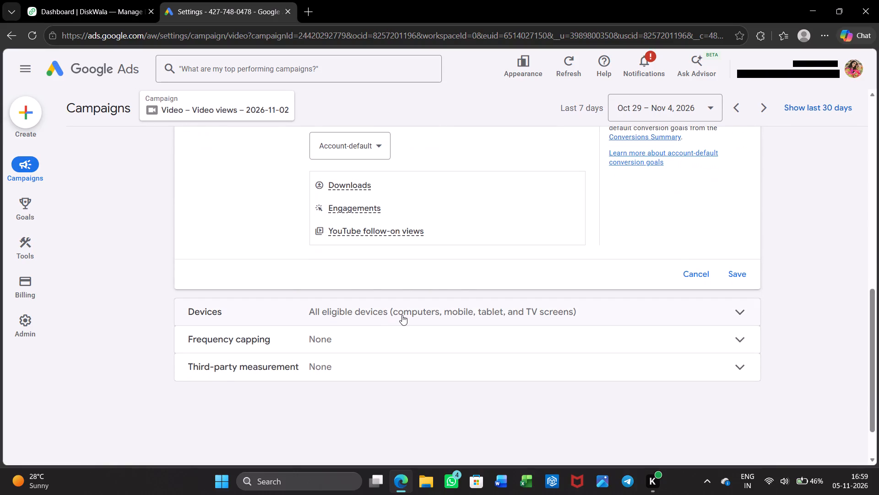
Review the campaign's frequency capping and third-party measurement settings.
click(384, 333)
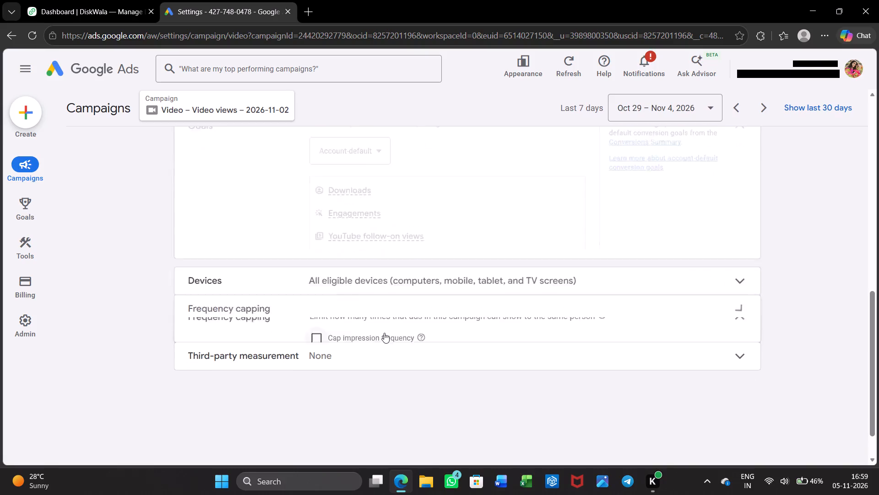
scroll(384, 333, up, 2)
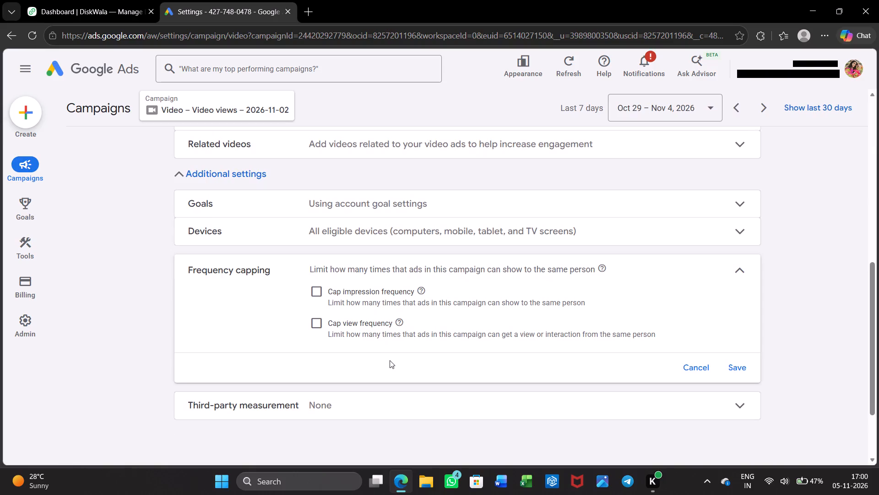
click(423, 267)
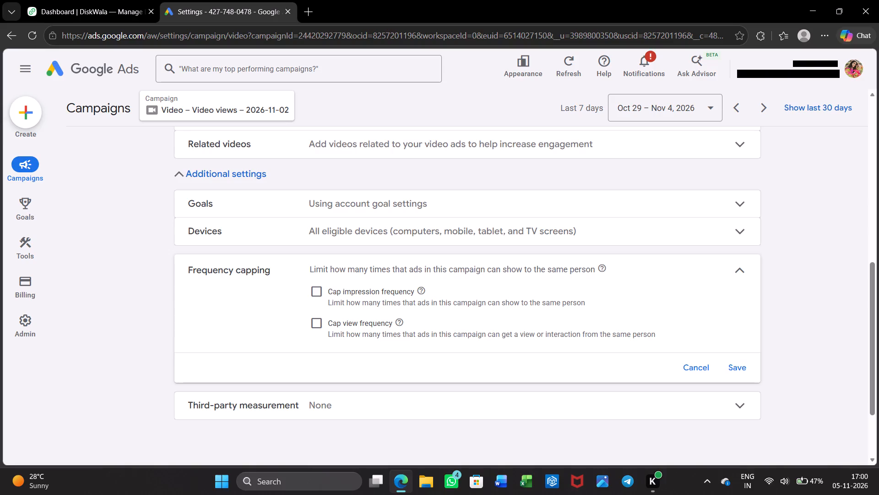
click(435, 403)
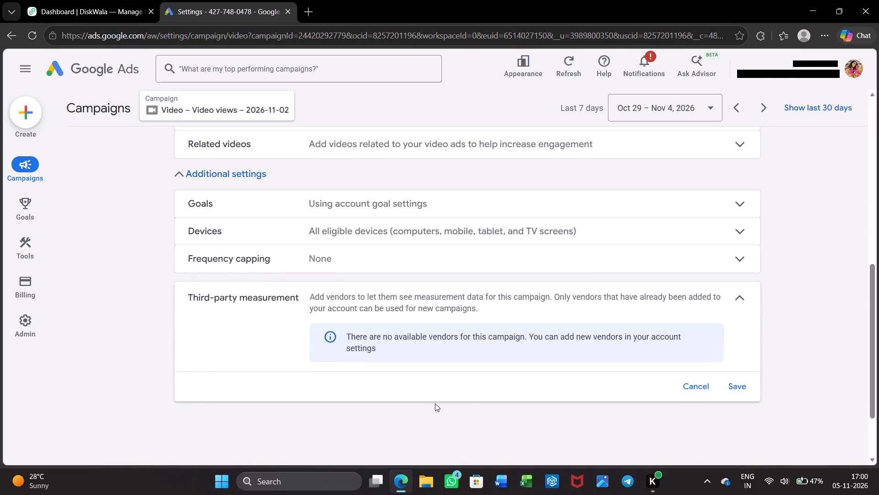
scroll(446, 305, up, 2)
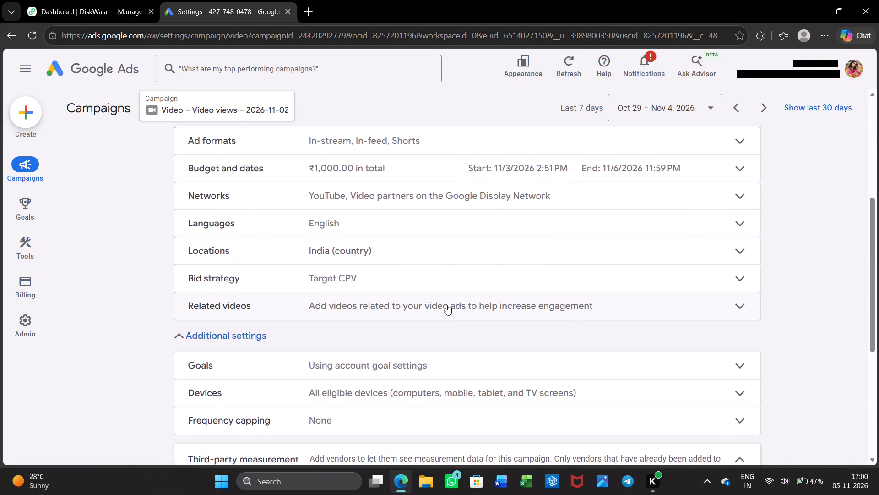
Reopen the campaign's goals and examine the conversion actions included in the Downloads goal.
scroll(446, 305, down, 1)
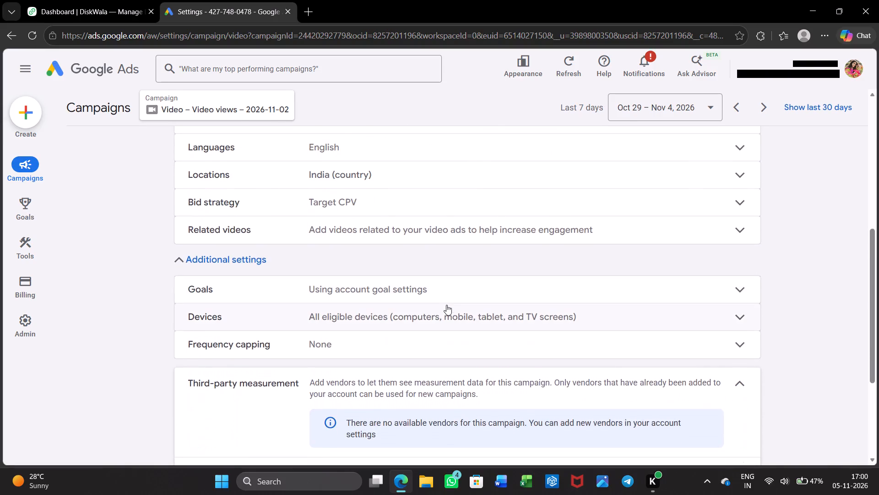
click(467, 293)
scroll(467, 293, down, 1)
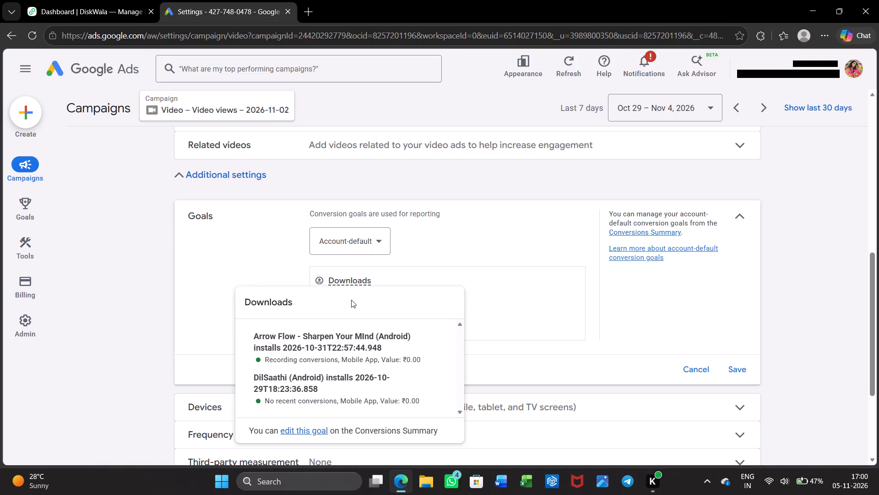
click(215, 293)
scroll(215, 293, up, 1)
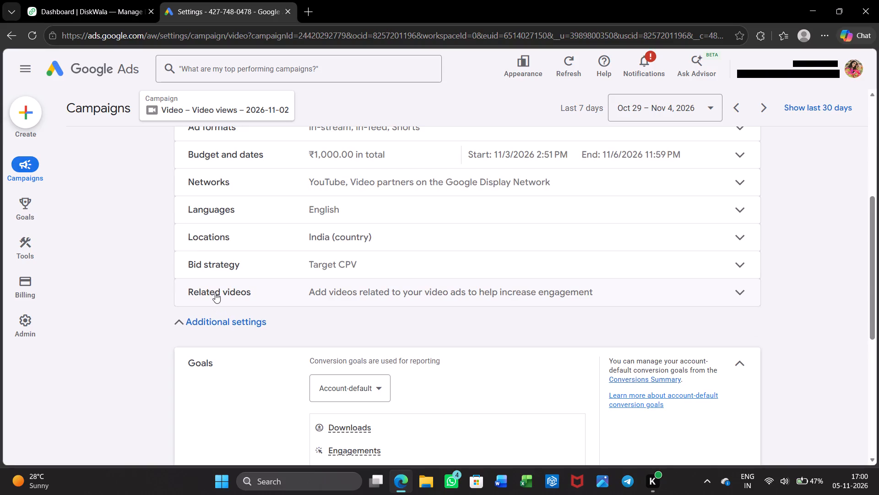
Replace English with Hindi in the video campaign's language settings and save the change.
scroll(215, 293, up, 2)
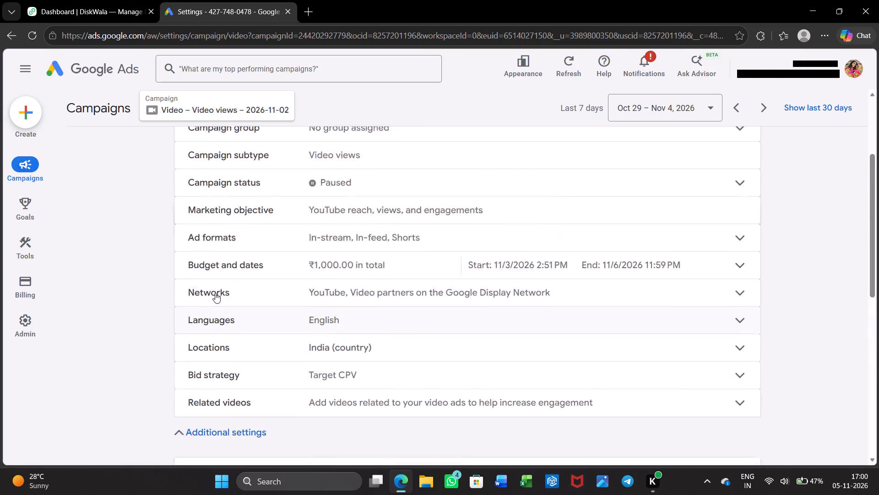
scroll(215, 293, down, 1)
click(336, 354)
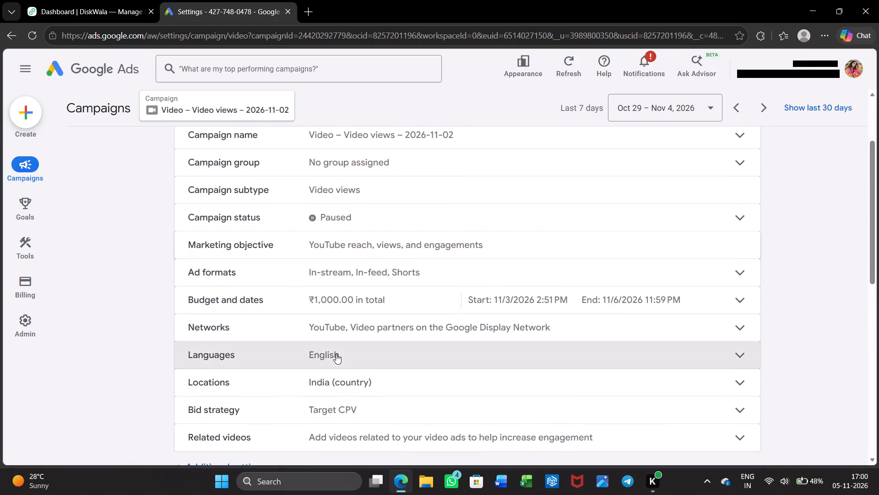
scroll(330, 360, down, 1)
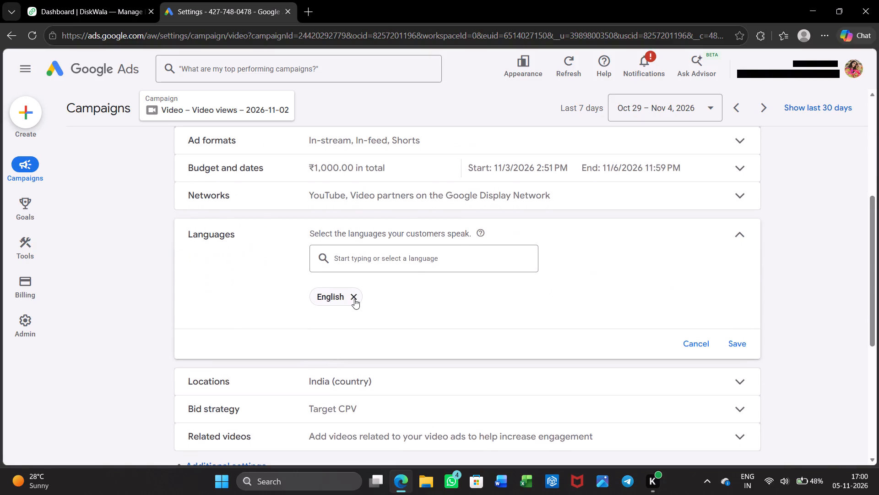
click(354, 299)
click(370, 259)
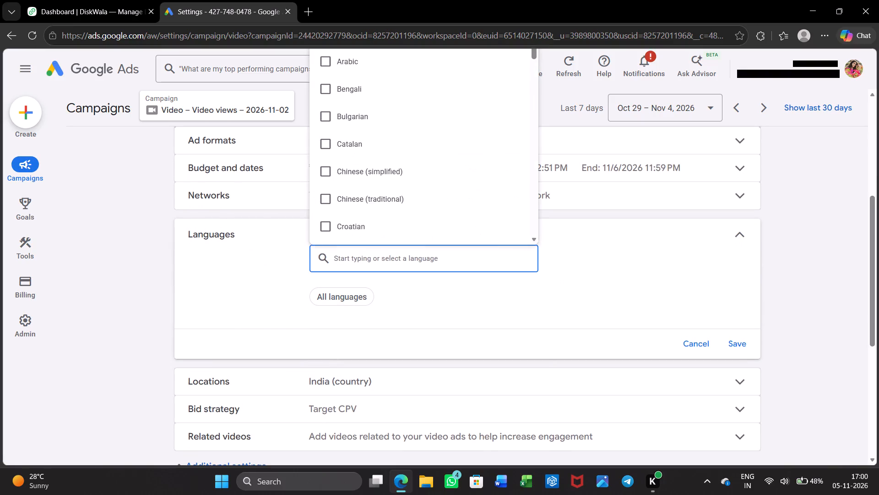
text(hin)
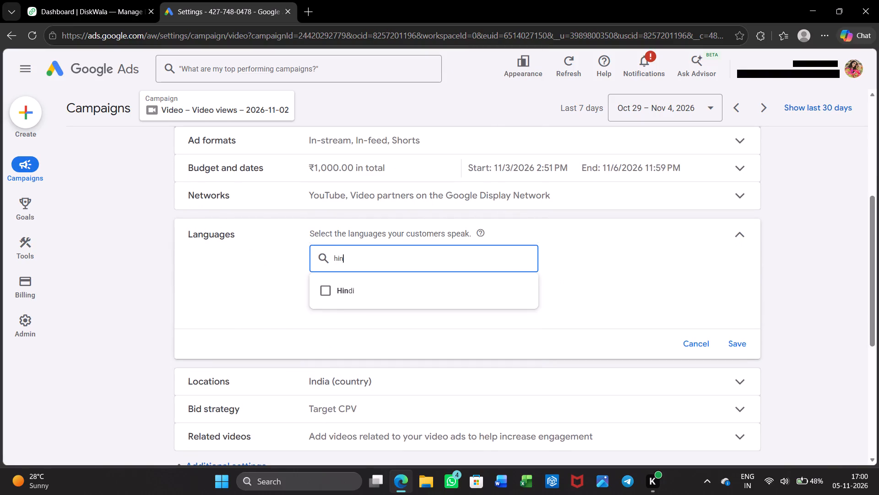
click(317, 294)
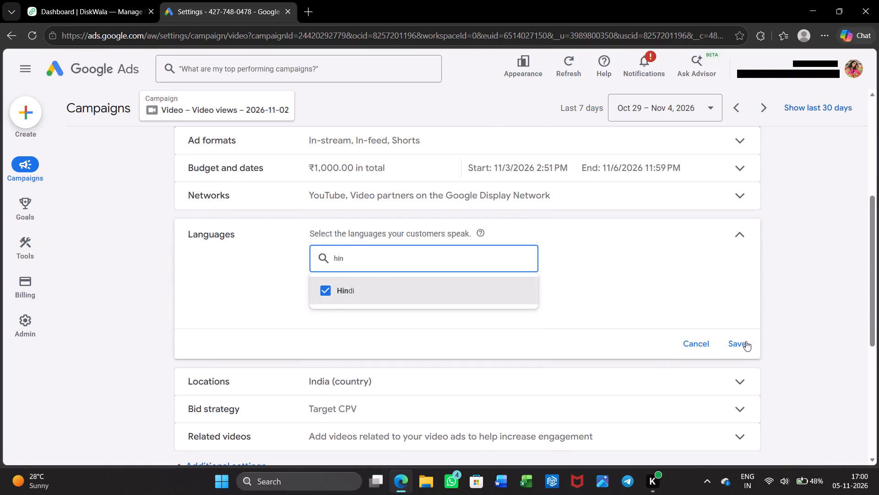
click(747, 341)
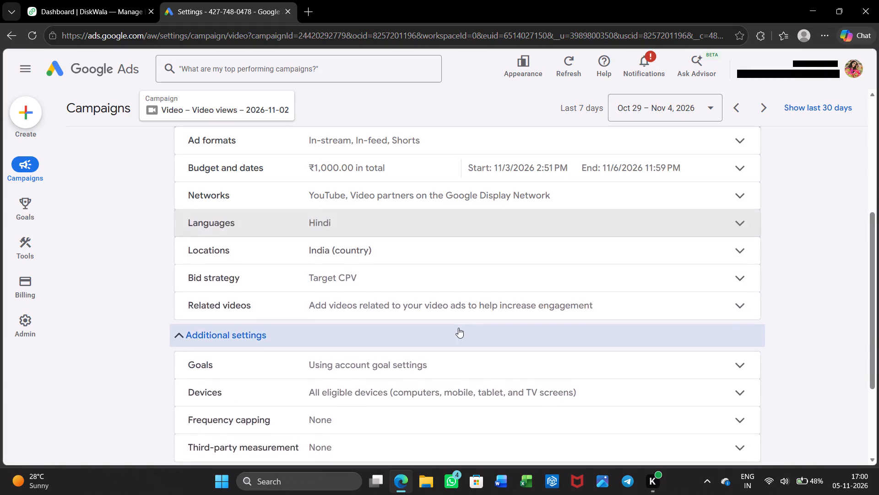
Review the video campaign's settings overview, from the campaign name and status to the additional settings.
scroll(458, 328, up, 2)
scroll(458, 328, down, 1)
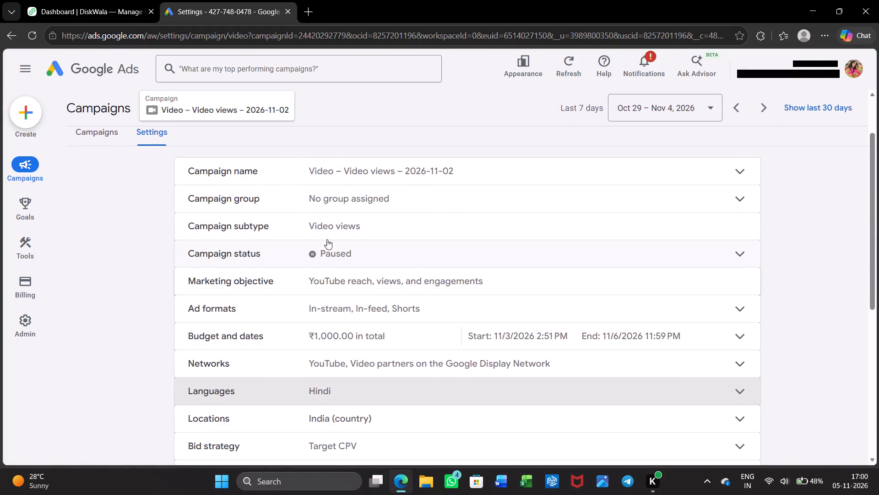
scroll(349, 241, down, 2)
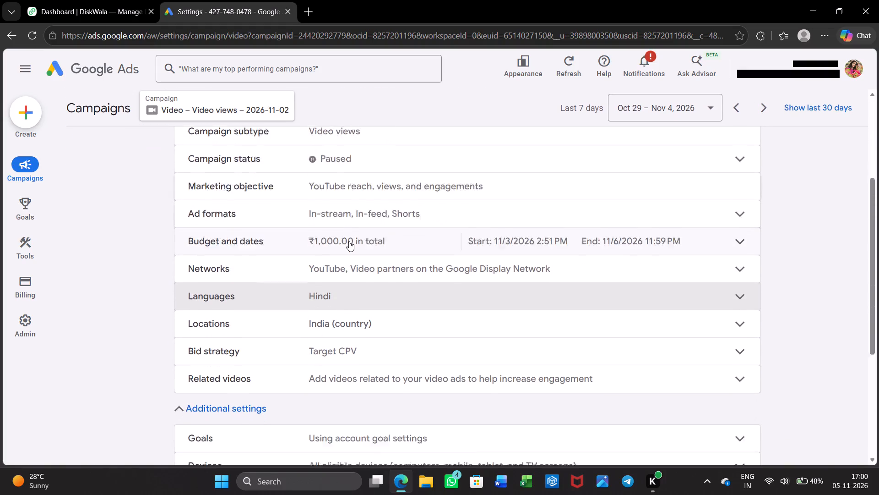
scroll(349, 241, up, 2)
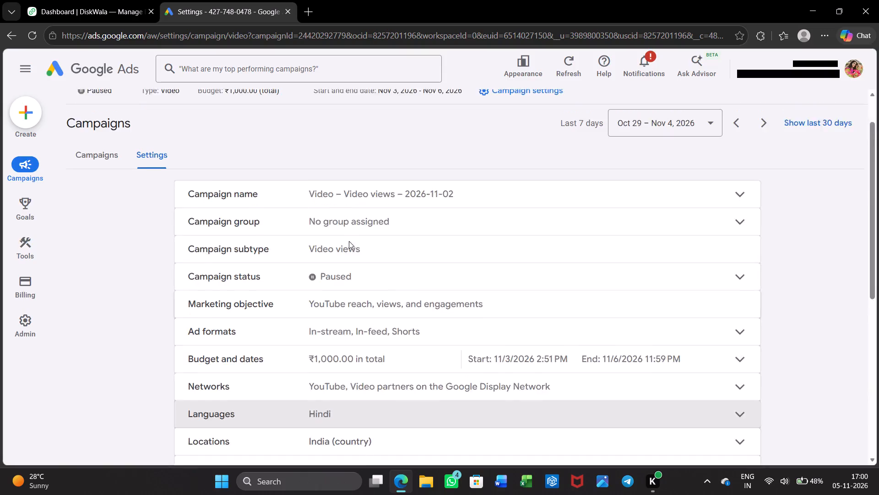
scroll(349, 241, up, 1)
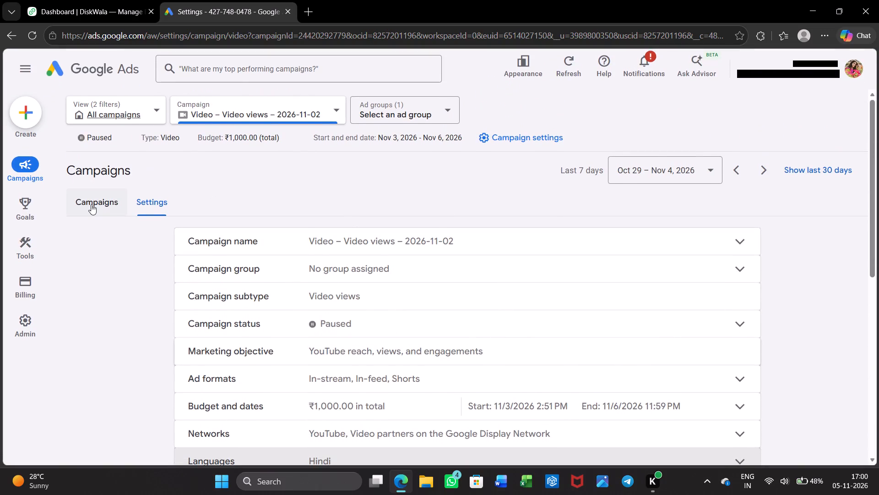
click(519, 139)
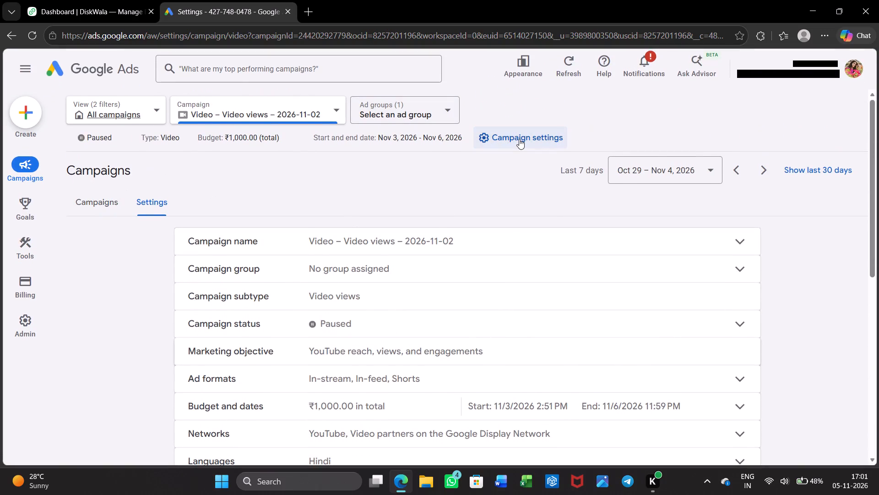
click(519, 139)
scroll(386, 289, down, 1)
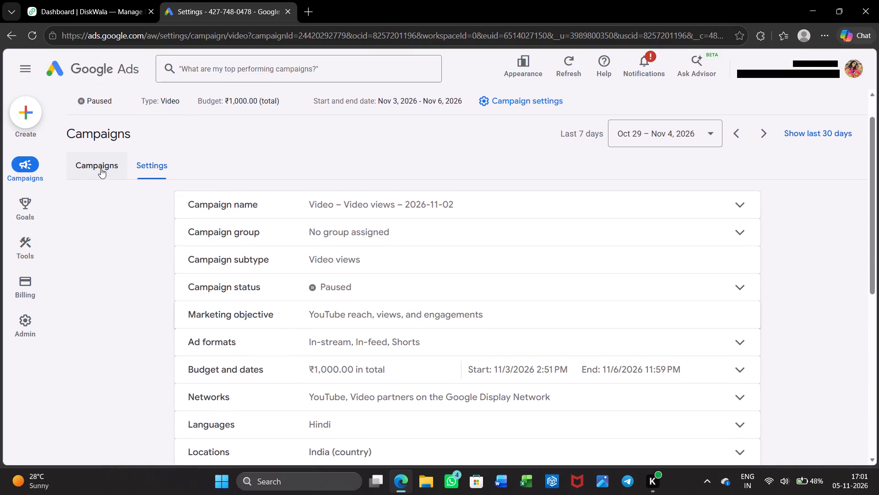
Return to the campaign's performance overview and set the Video – Video views – 2026-11-02 campaign's status to Enabled.
click(101, 168)
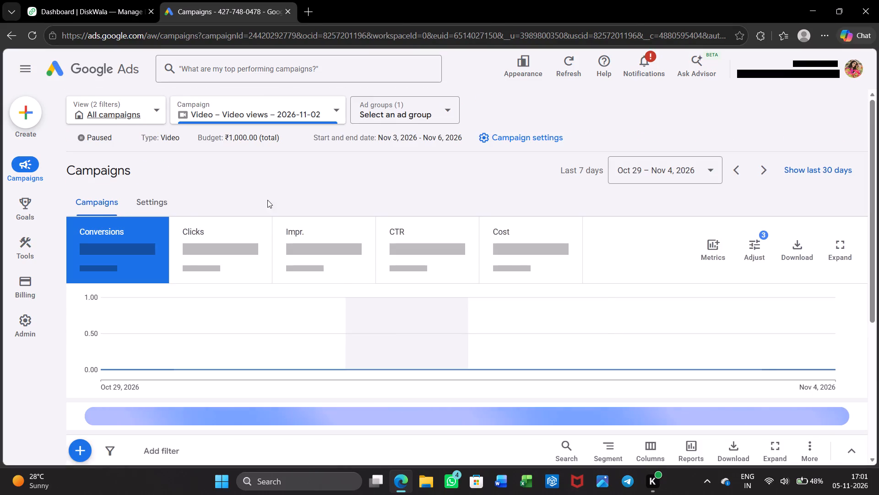
click(276, 103)
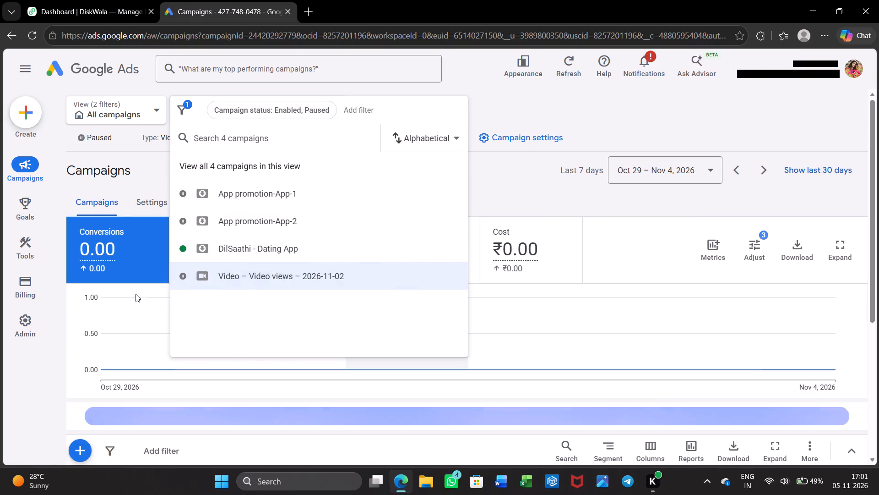
click(105, 136)
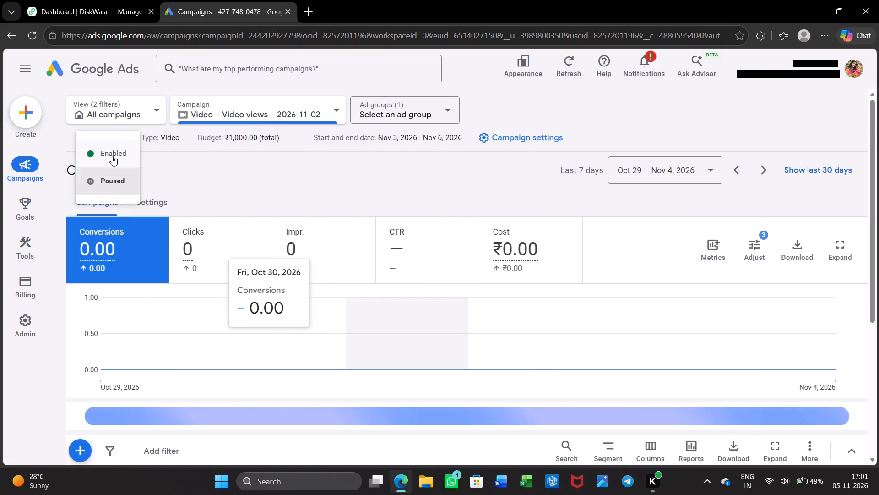
click(112, 156)
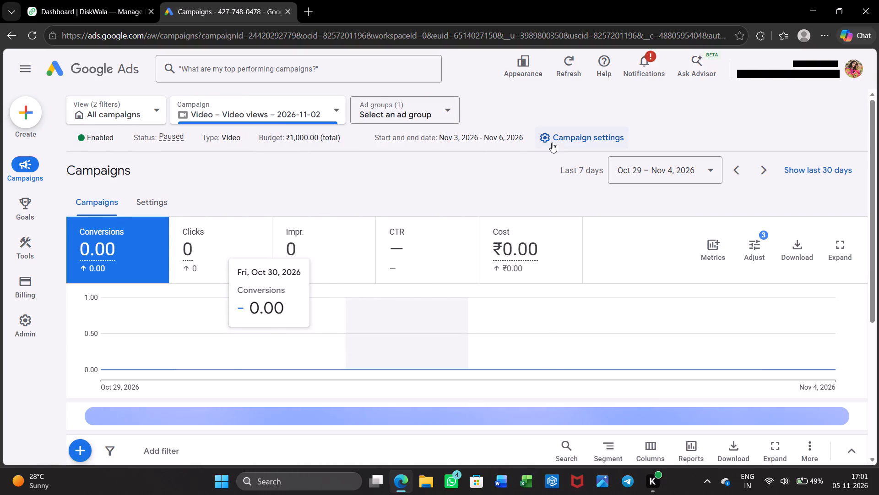
Reopen the video campaign's settings and examine its bid strategy details.
click(559, 138)
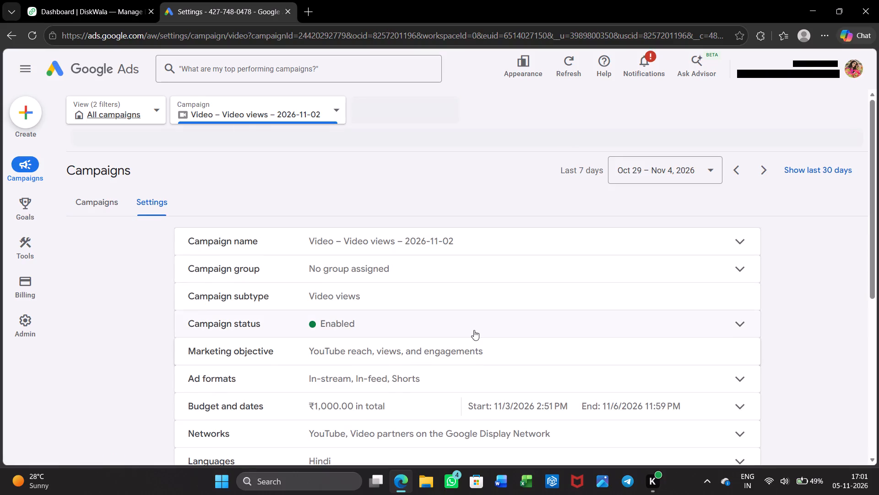
scroll(474, 330, down, 2)
scroll(474, 330, up, 2)
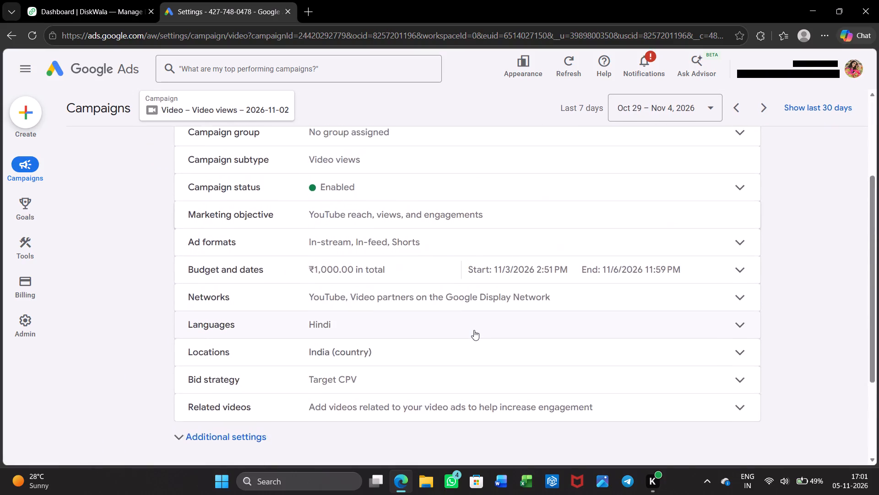
click(469, 330)
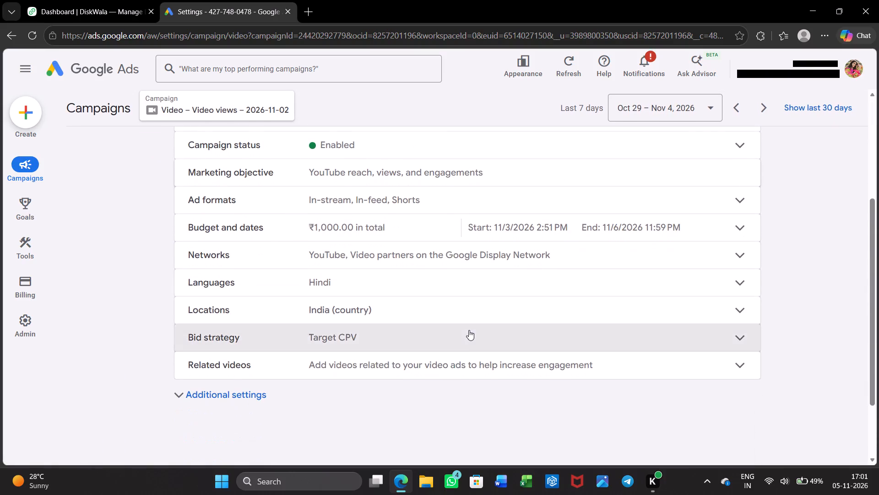
click(461, 350)
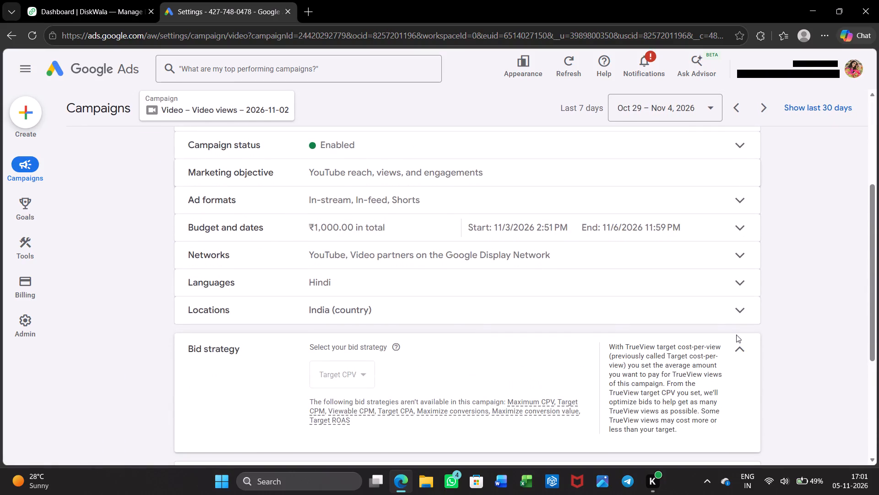
click(738, 342)
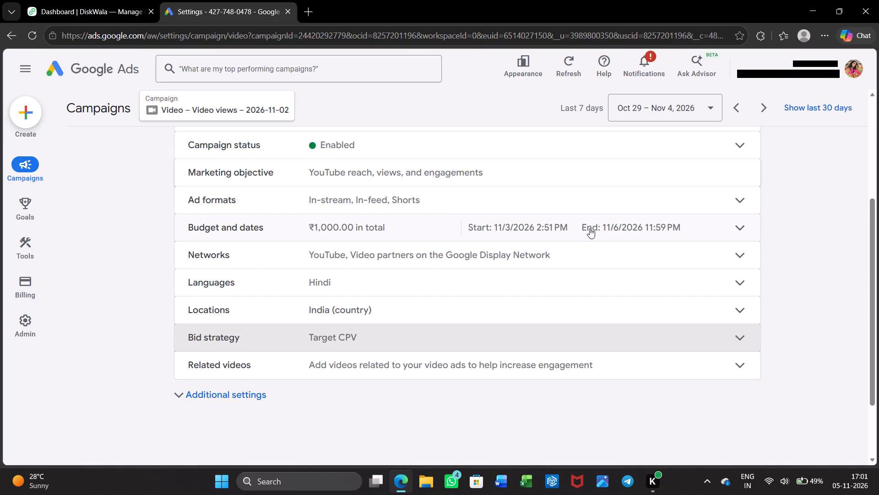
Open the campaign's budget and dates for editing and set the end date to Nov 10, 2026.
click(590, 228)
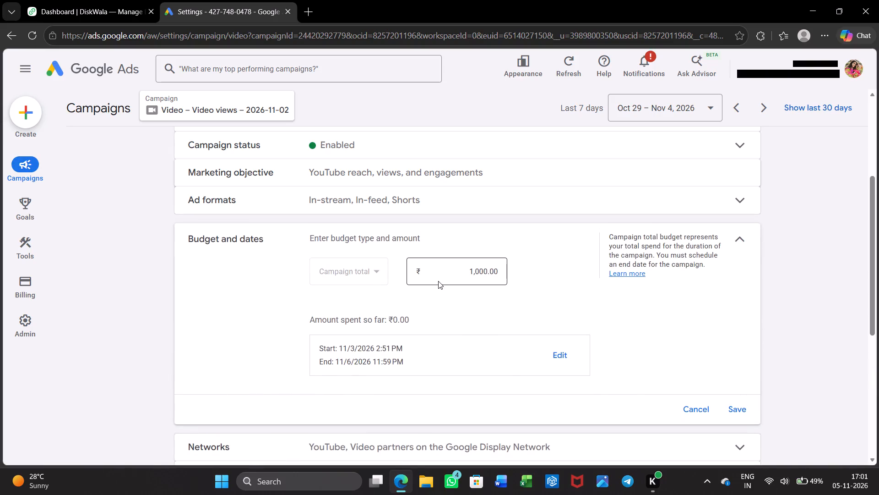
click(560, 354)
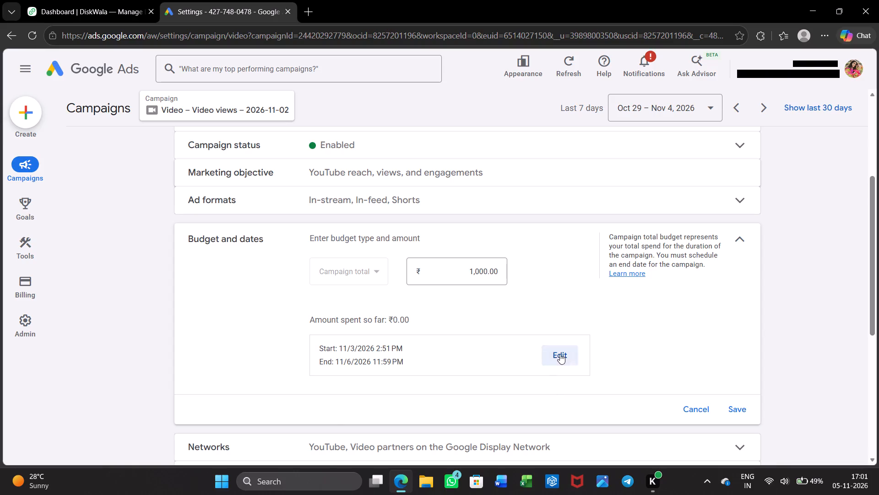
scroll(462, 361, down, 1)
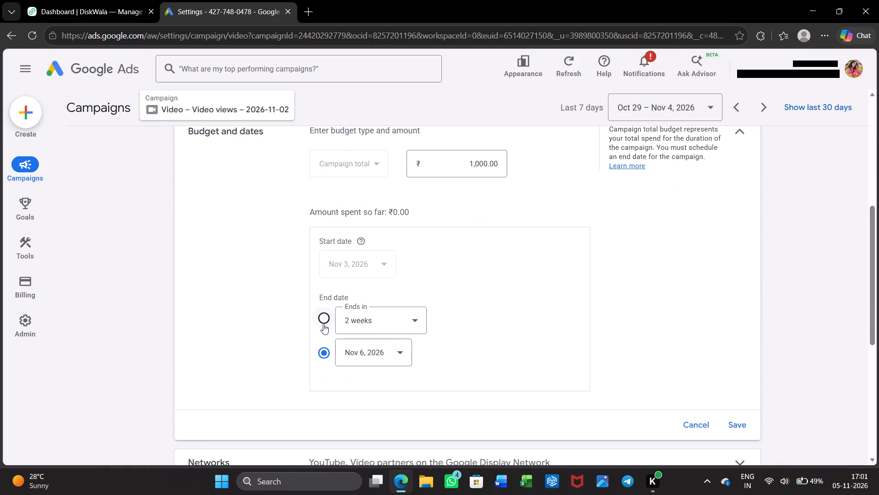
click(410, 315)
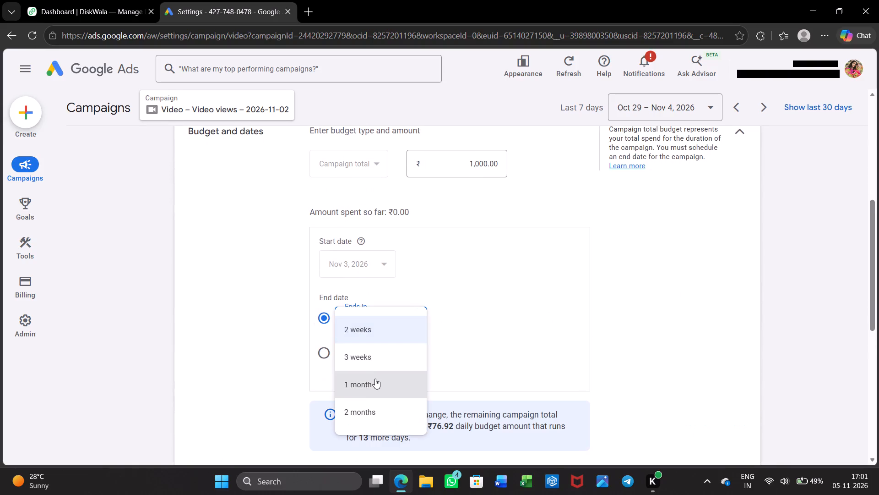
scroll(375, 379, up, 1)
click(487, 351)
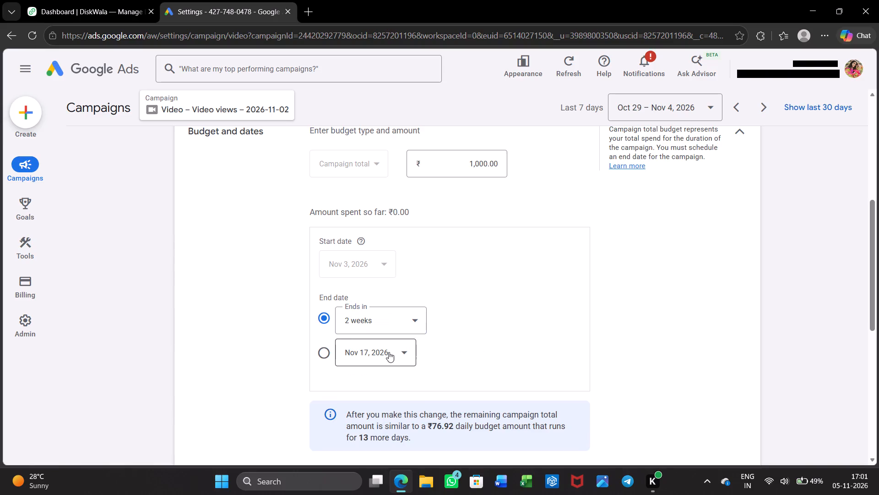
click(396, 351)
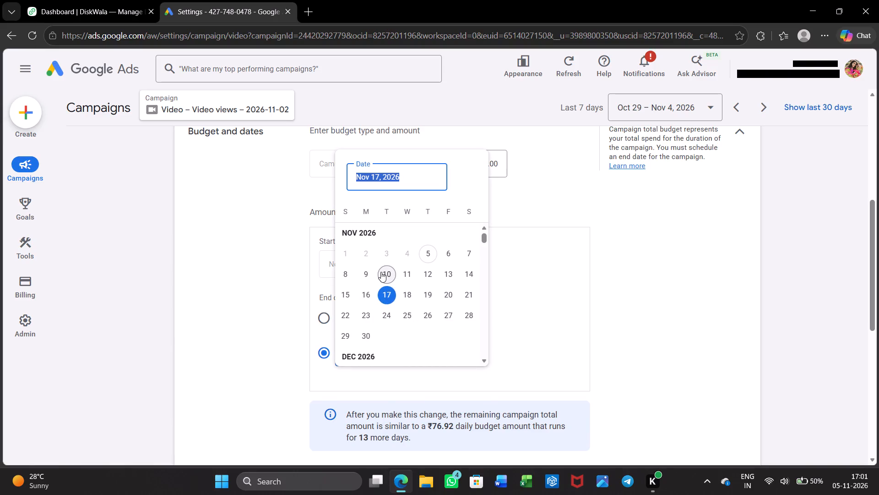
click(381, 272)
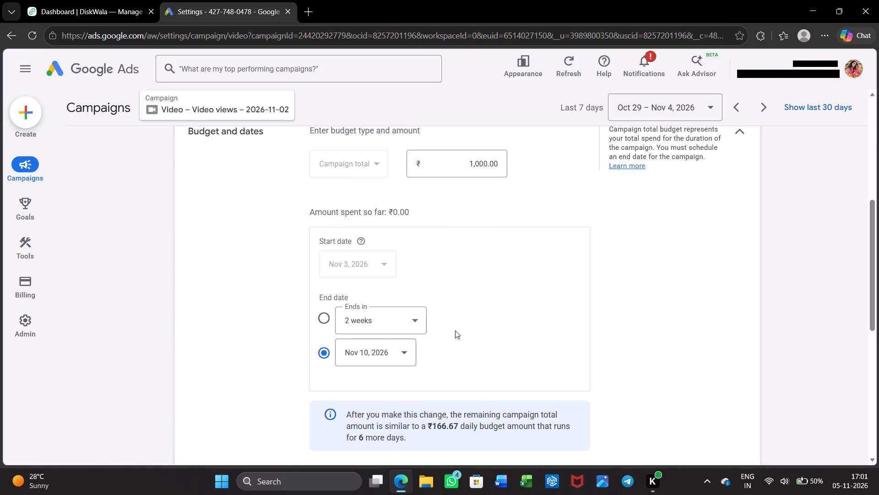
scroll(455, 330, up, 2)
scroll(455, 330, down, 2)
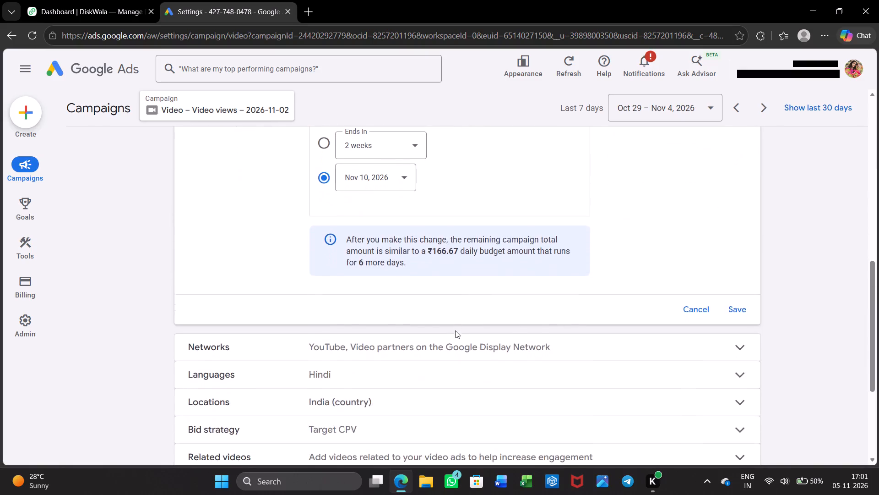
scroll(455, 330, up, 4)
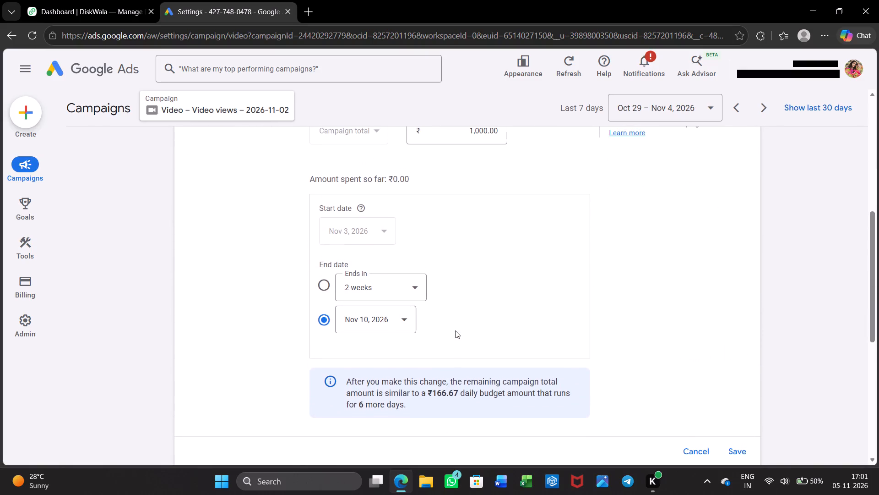
Set the campaign's end date to Nov 8, 2026 and save the budget and dates.
click(385, 316)
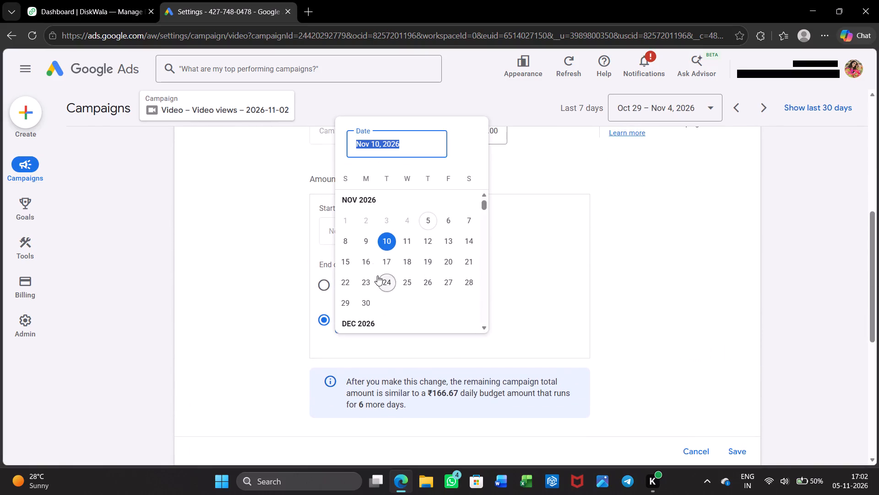
click(347, 240)
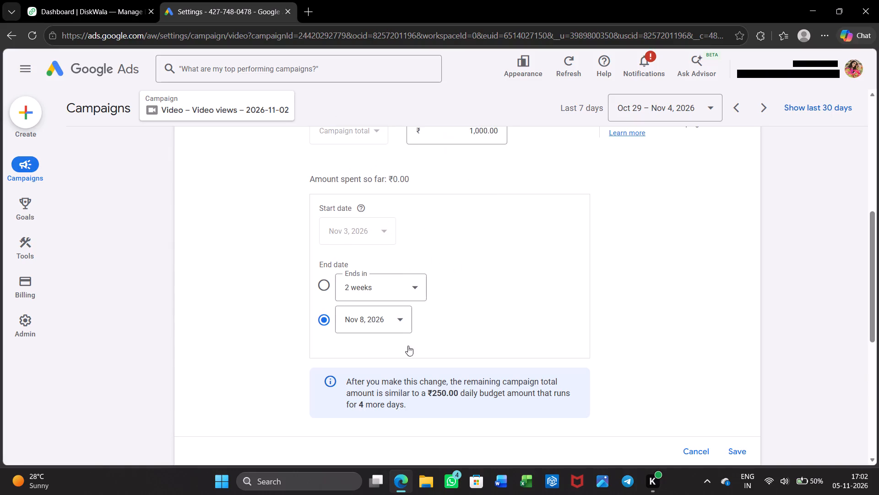
click(739, 446)
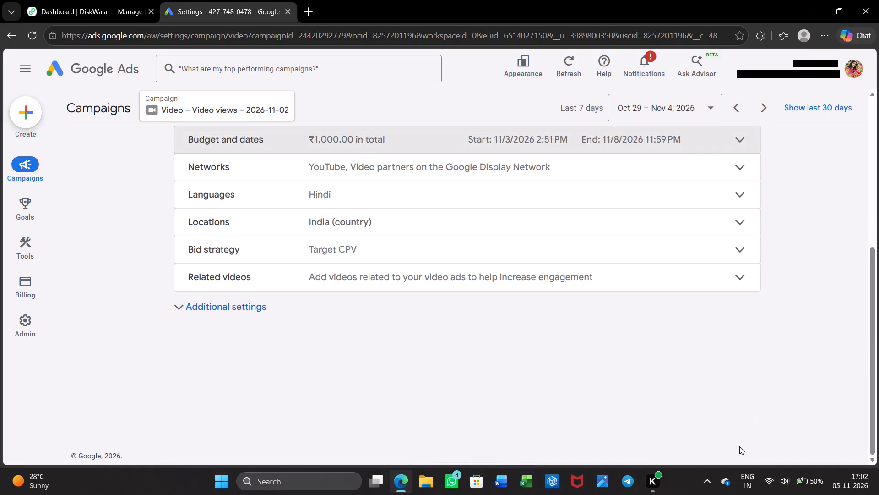
Return from the settings to the Video – Video views – 2026-11-02 campaign's performance page and examine its metrics and campaign table.
scroll(392, 308, up, 3)
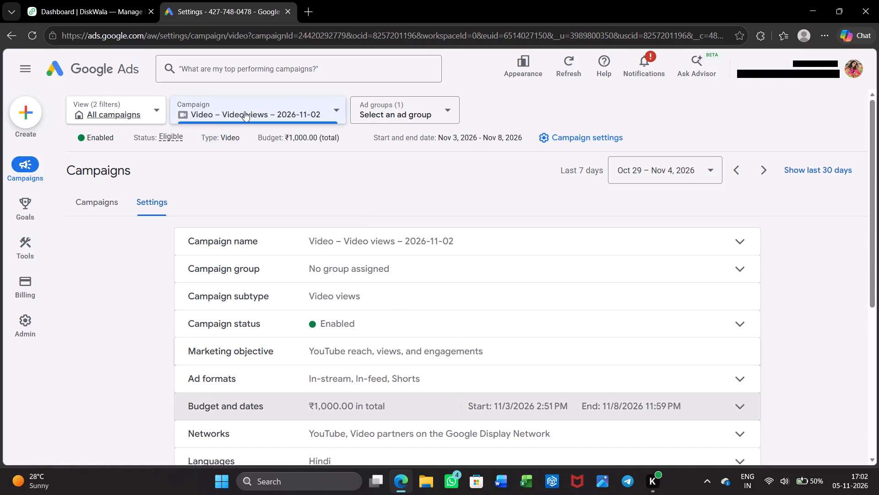
click(100, 200)
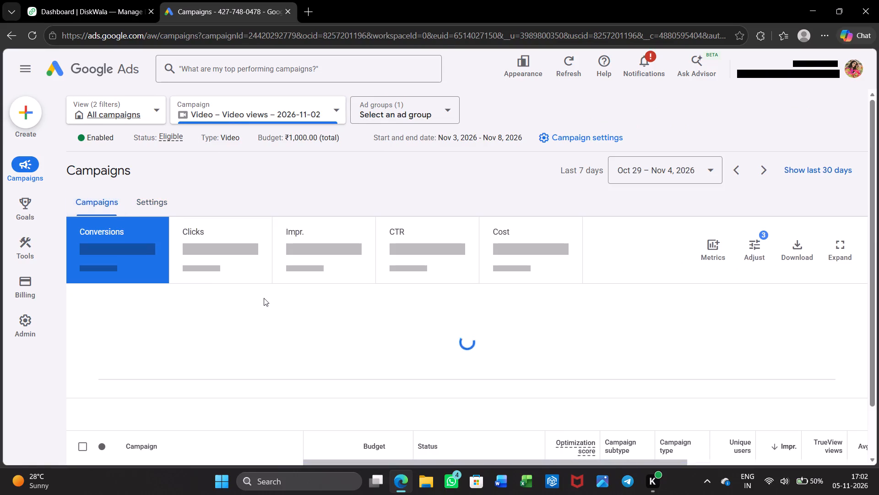
click(397, 182)
scroll(397, 182, down, 1)
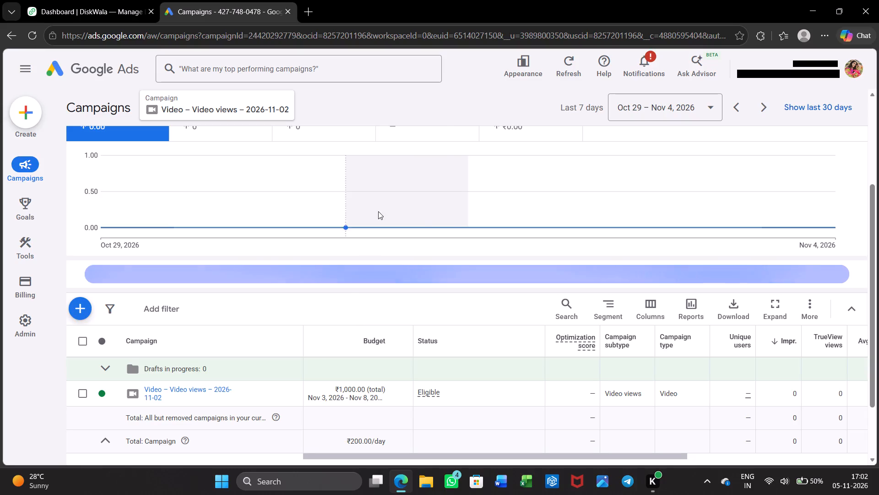
scroll(346, 286, up, 2)
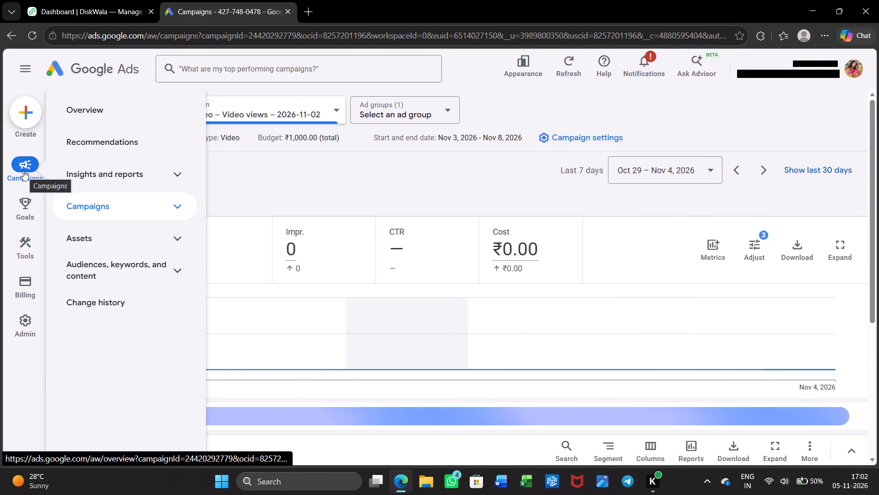
Open the video campaign's overview and examine its performance diagnostics, performance summary and Explore more cards.
click(117, 114)
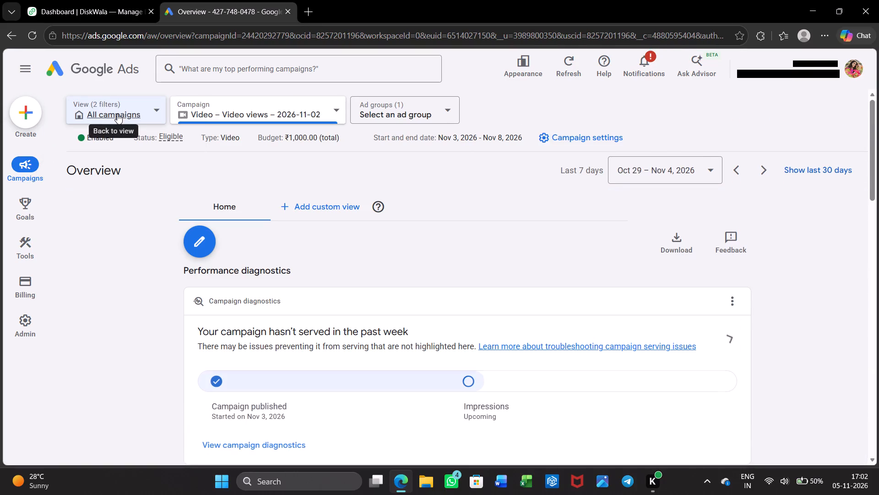
scroll(333, 284, down, 1)
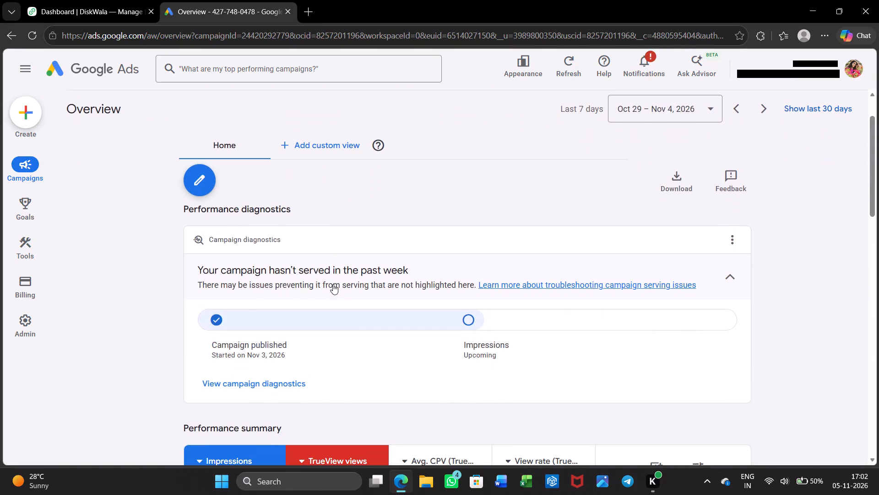
scroll(333, 284, down, 1)
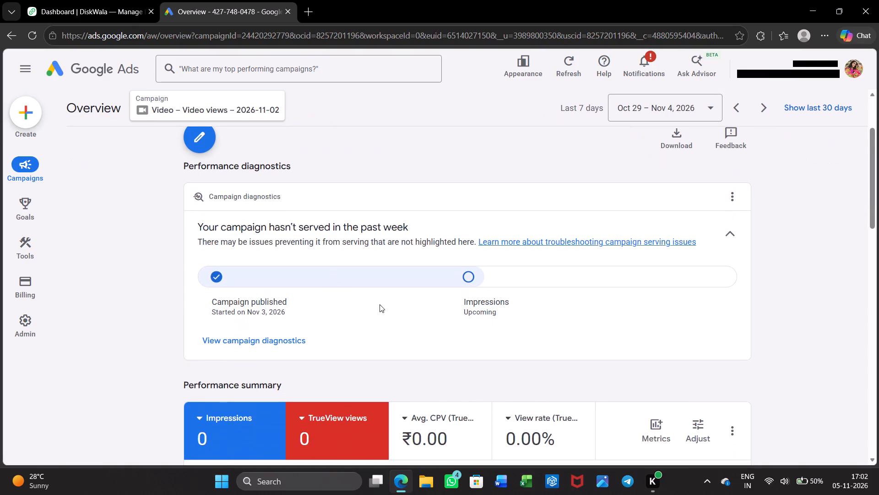
scroll(380, 304, down, 3)
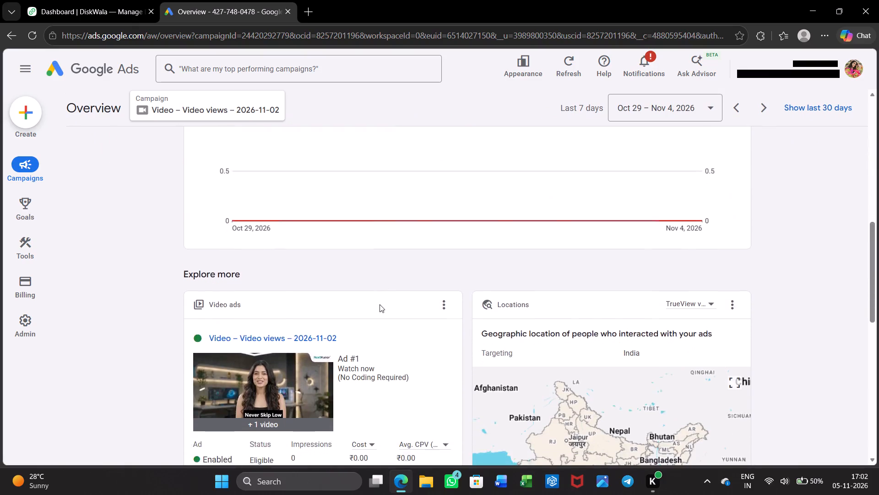
scroll(380, 304, down, 1)
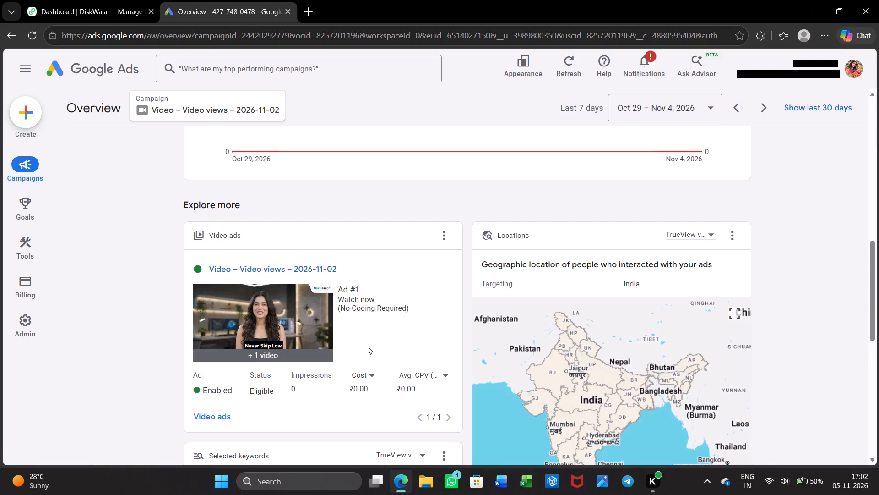
Open the ad group's ads list from the campaign's video ad and examine the performance columns for Ad #1.
click(277, 336)
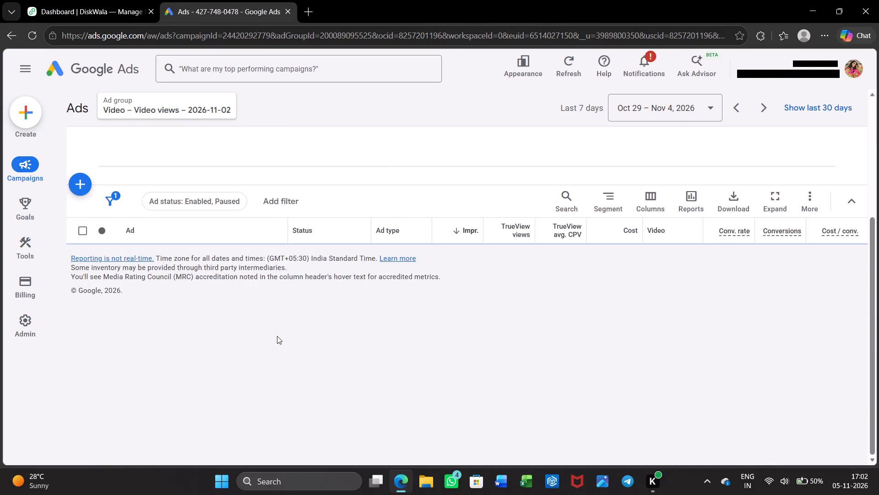
scroll(277, 336, down, 2)
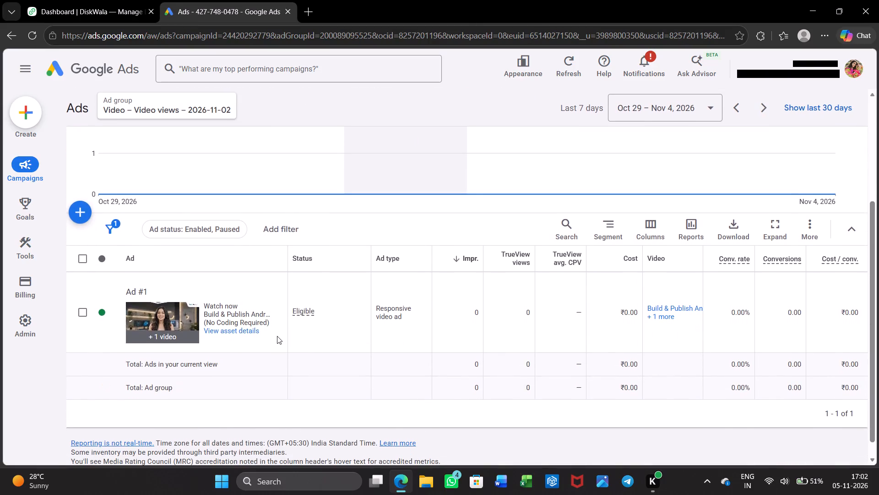
scroll(277, 336, right, 2)
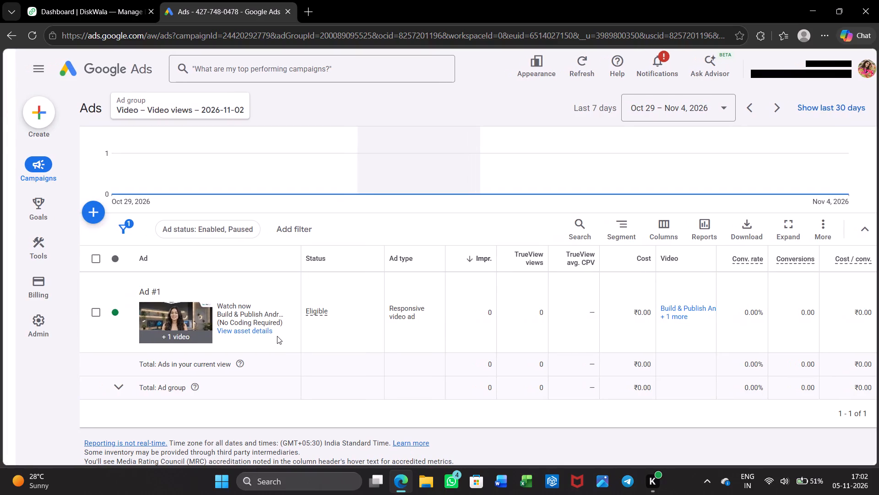
scroll(277, 336, right, 2)
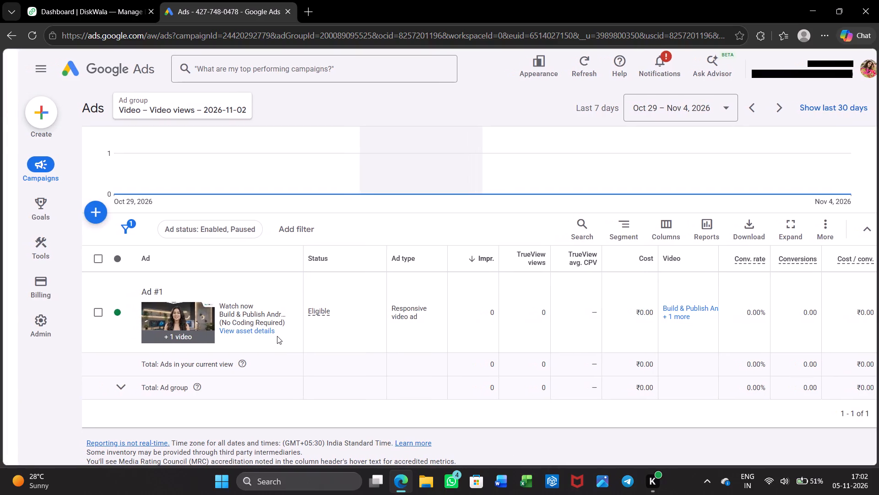
scroll(277, 336, right, 1)
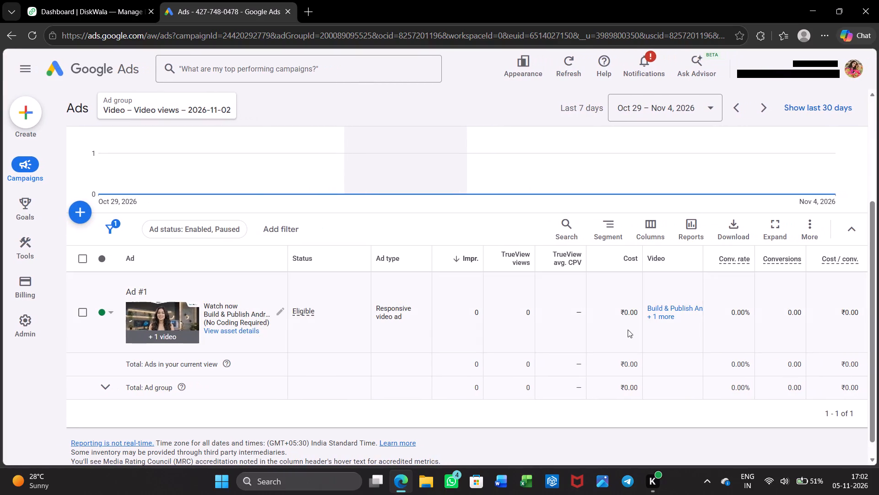
Open the video list for Ad #1 and examine the performance of its Build & Publish Android Apps videos.
click(674, 306)
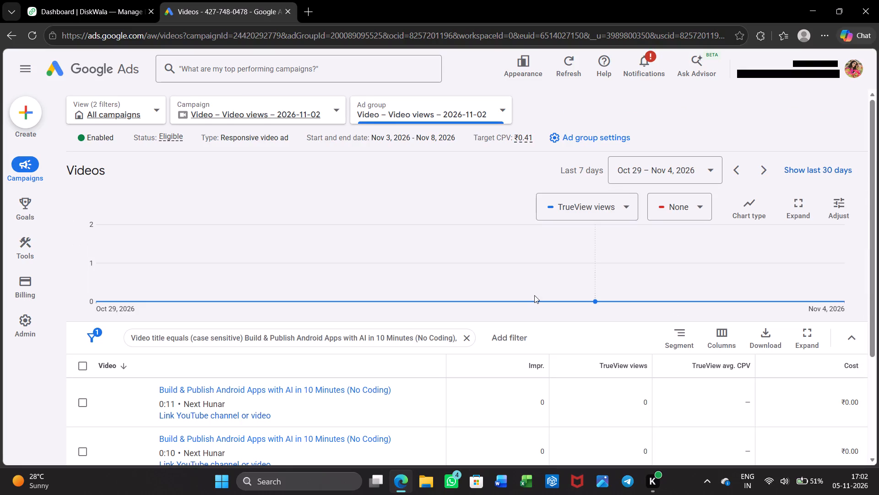
scroll(534, 295, down, 2)
scroll(448, 358, down, 2)
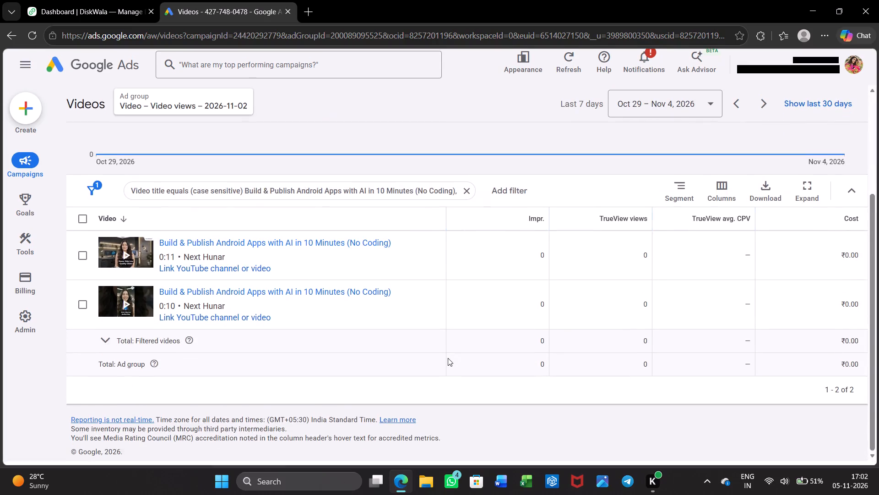
scroll(448, 358, up, 1)
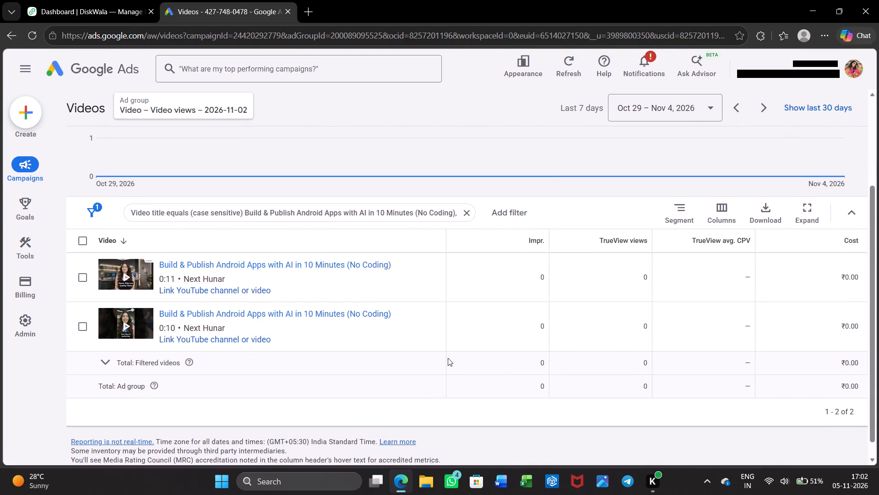
scroll(448, 358, up, 4)
scroll(279, 262, right, 7)
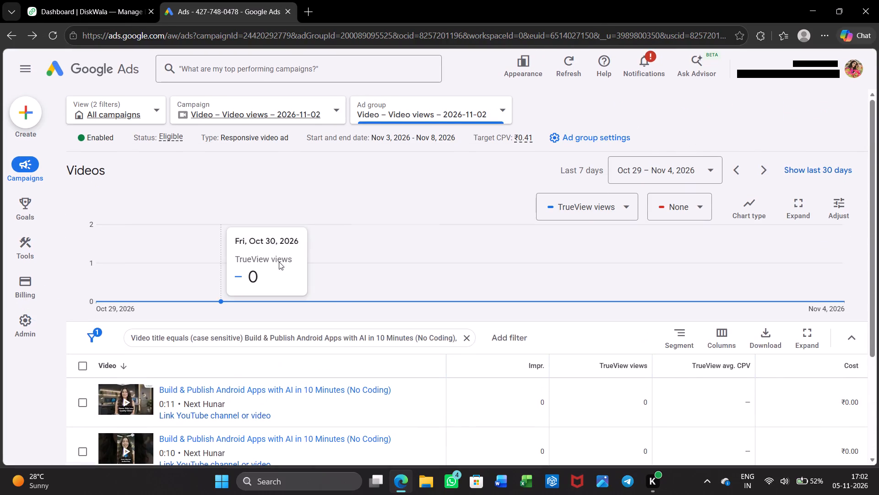
Open the account's billing summary and review the available funds, last payment, and monthly net costs and payments.
click(28, 291)
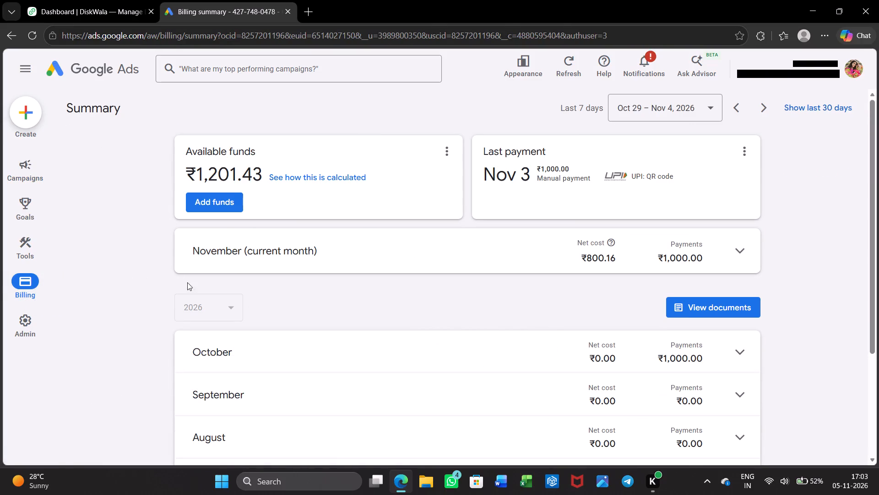
scroll(125, 288, down, 1)
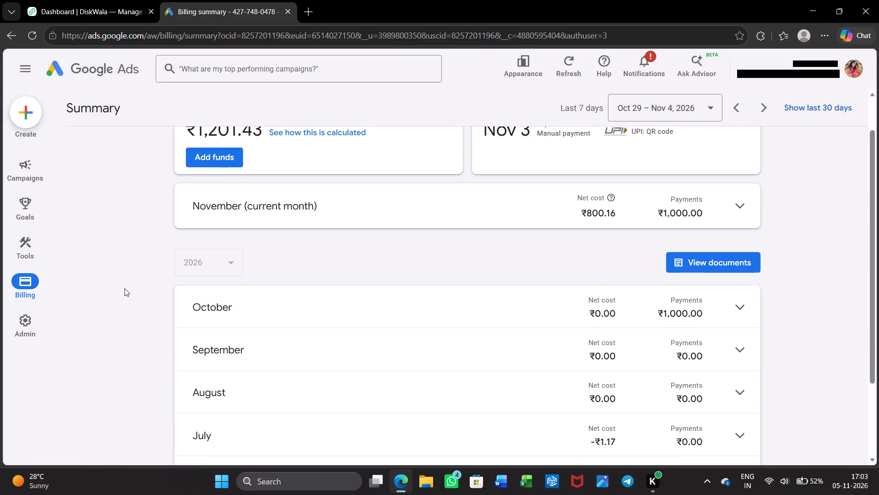
scroll(125, 288, down, 1)
scroll(125, 288, up, 2)
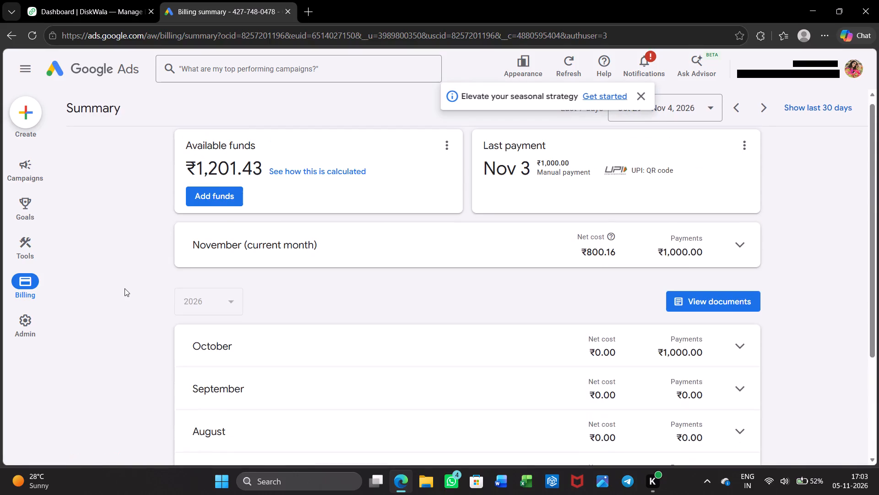
scroll(125, 288, up, 1)
scroll(125, 288, down, 2)
scroll(125, 288, up, 1)
scroll(125, 288, down, 2)
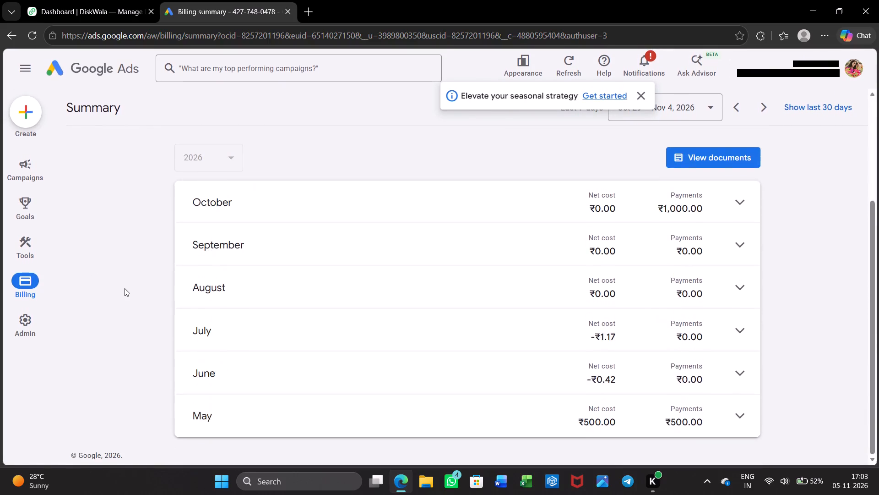
scroll(125, 288, up, 2)
Open the account's administration summary page and dismiss the seasonal strategy notification.
click(28, 330)
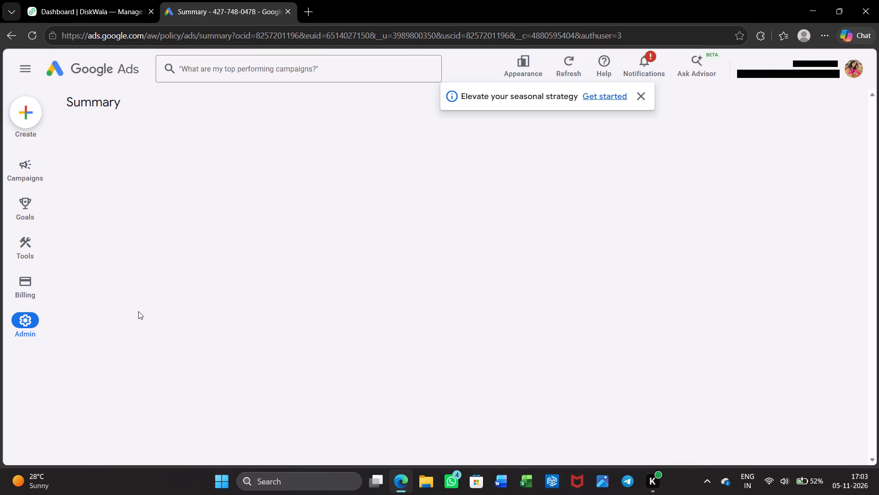
click(641, 95)
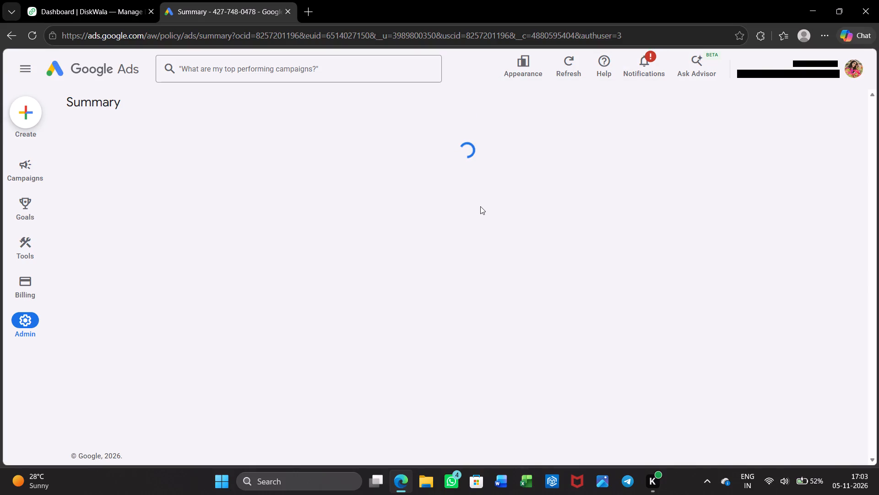
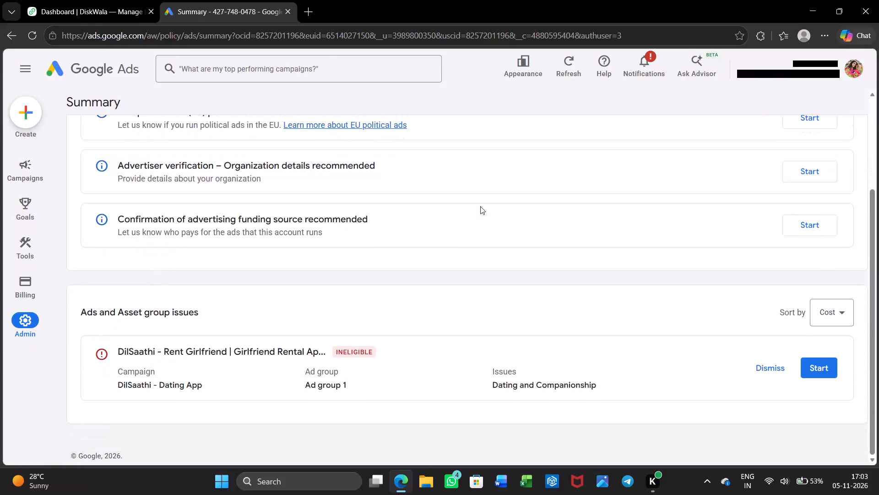
Open the ad assets editor for the ineligible DilSaathi - Rent Girlfriend ad from the account's ad issues.
scroll(480, 206, up, 1)
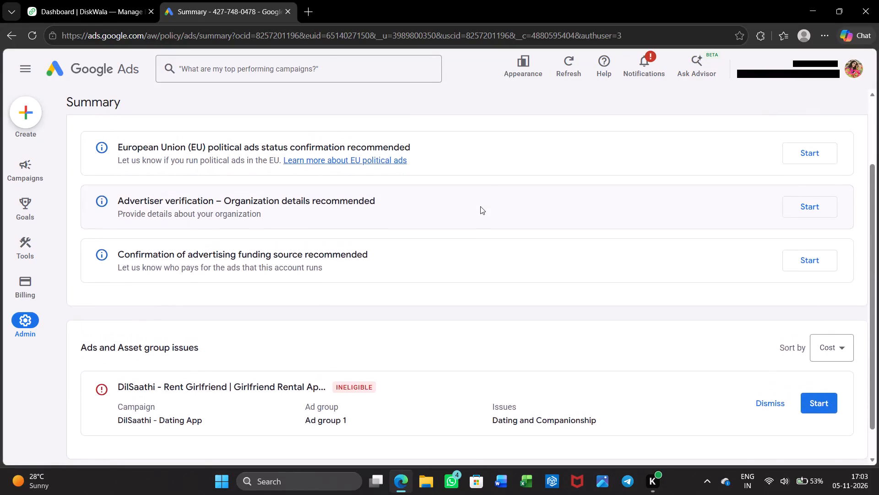
scroll(480, 206, up, 1)
scroll(480, 206, down, 1)
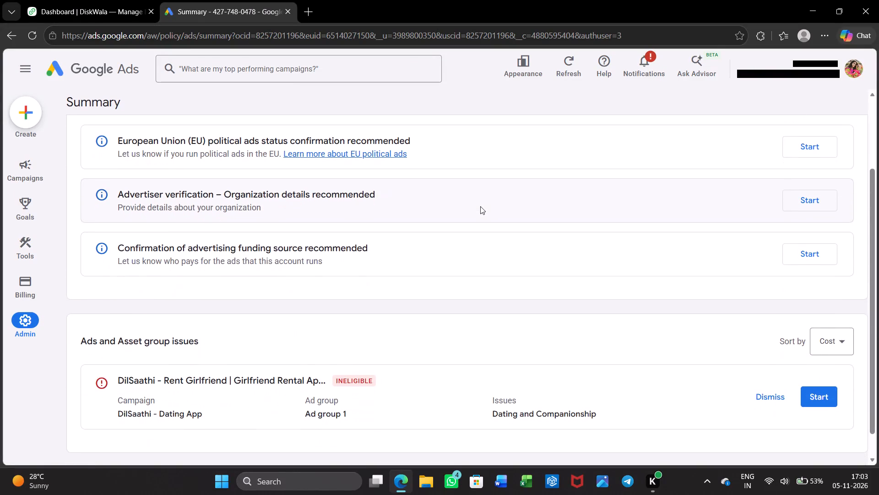
scroll(480, 206, down, 1)
scroll(480, 206, up, 1)
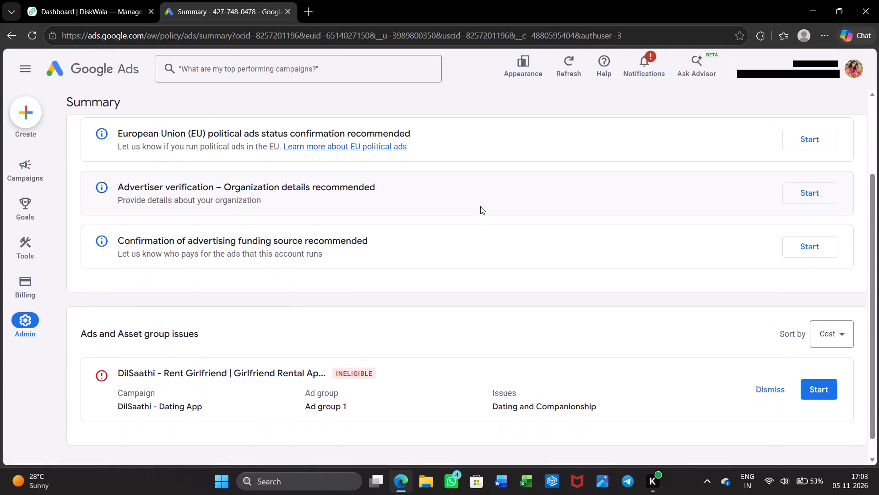
click(807, 383)
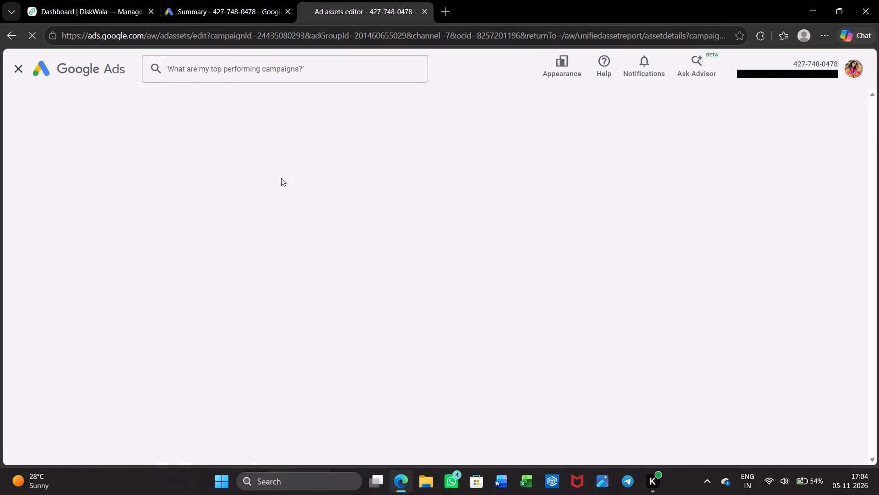
scroll(281, 178, down, 1)
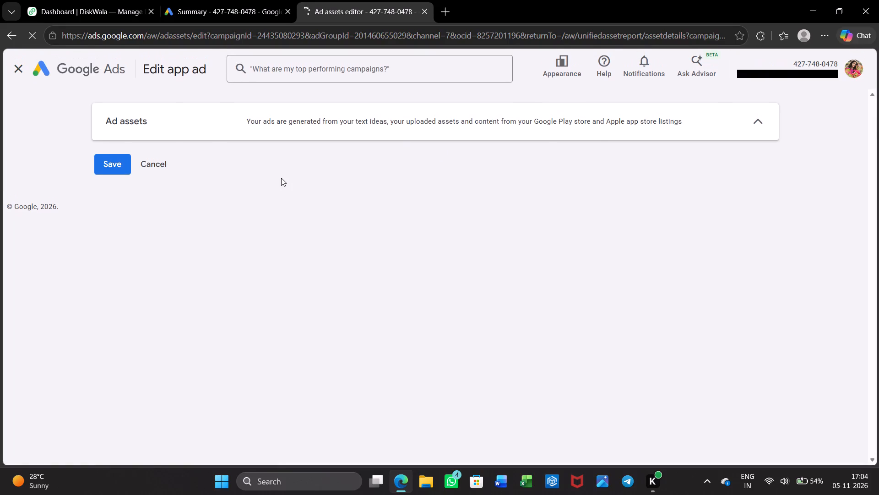
click(416, 125)
click(416, 125)
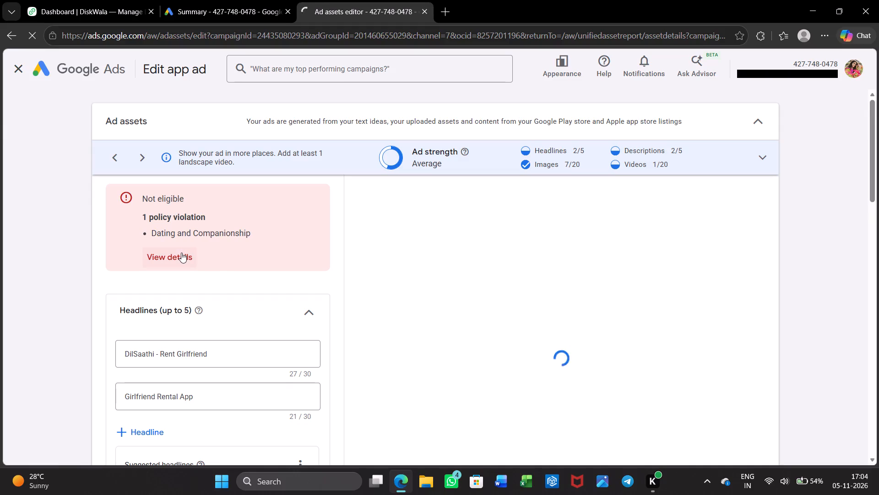
Change the app ad's two headlines to "DilSaathi - Dating App" and "Dating App".
drag(215, 354, 164, 350)
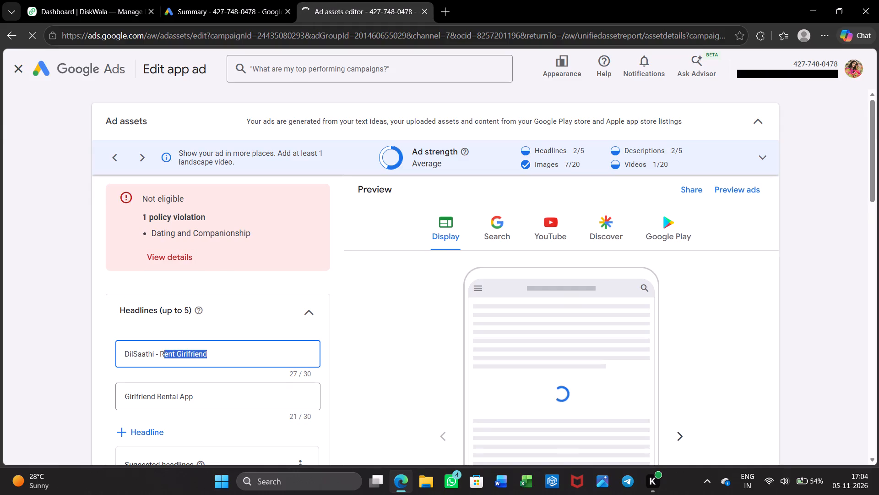
drag(164, 350, 160, 351)
text(Dating A)
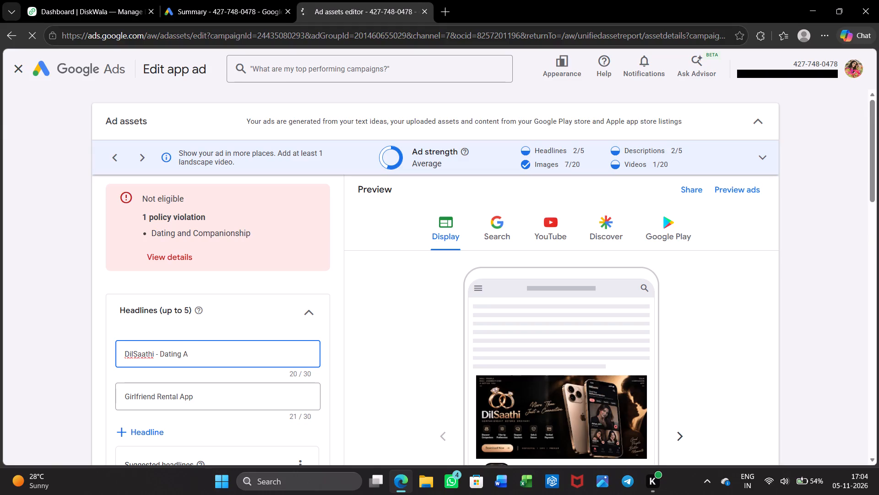
text(pp)
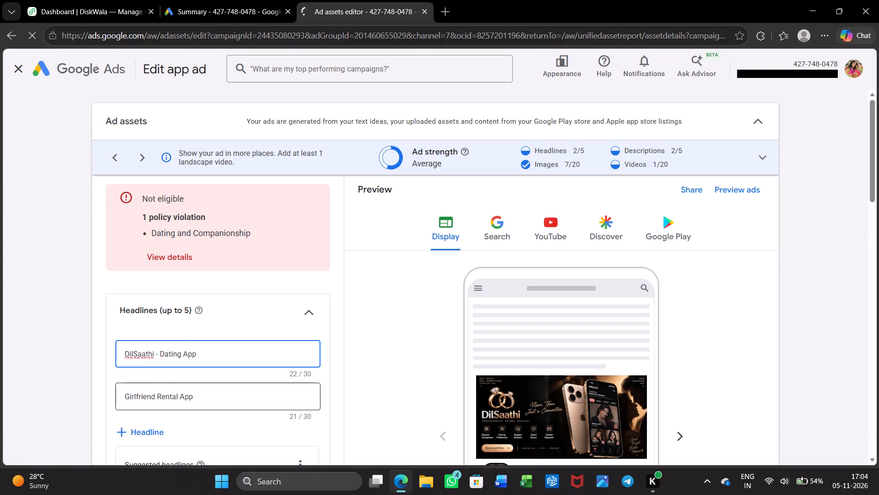
drag(178, 396, 124, 389)
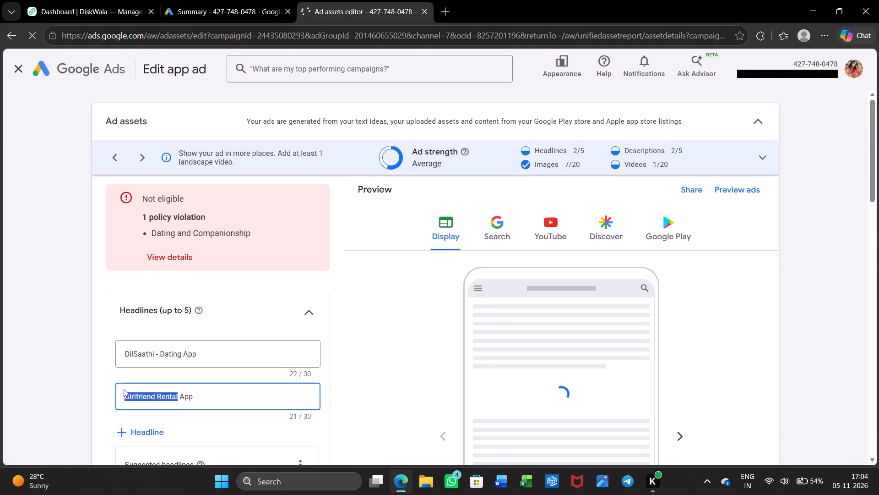
text(Dat)
text(ing)
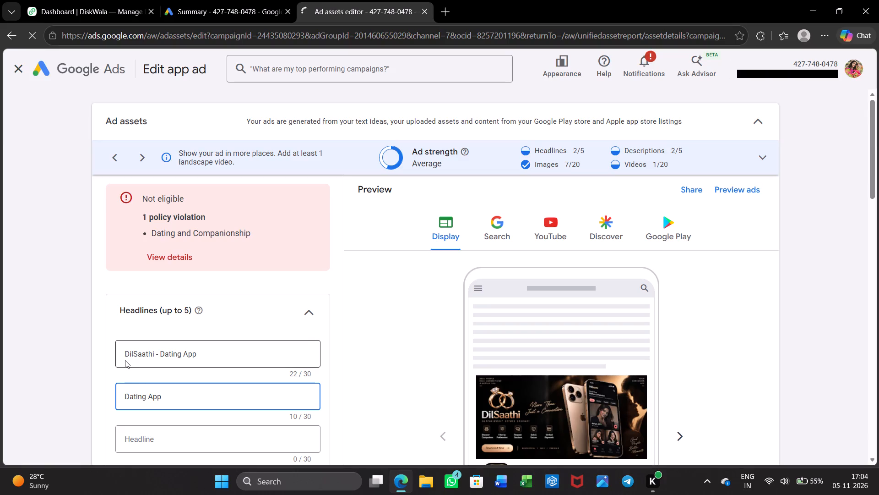
Replace the first description with a copy of the first headline, "DilSaathi - Dating App".
scroll(125, 360, down, 2)
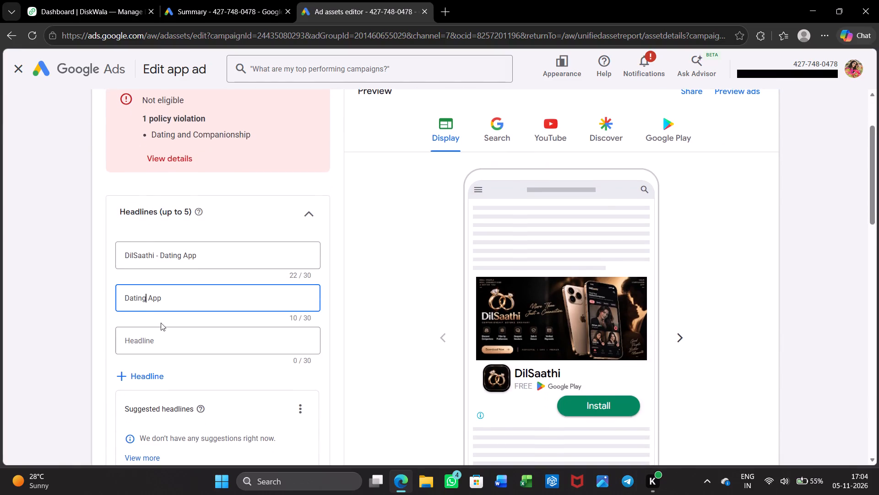
scroll(141, 330, down, 2)
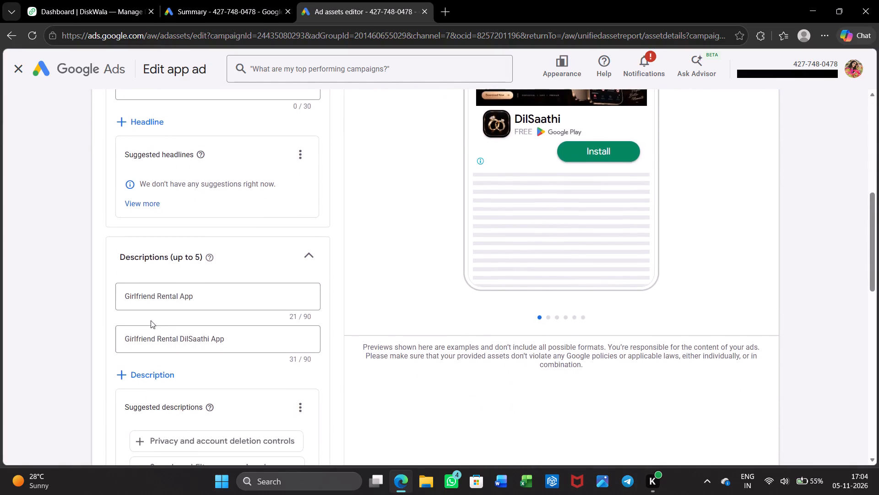
scroll(195, 292, up, 2)
scroll(195, 292, down, 1)
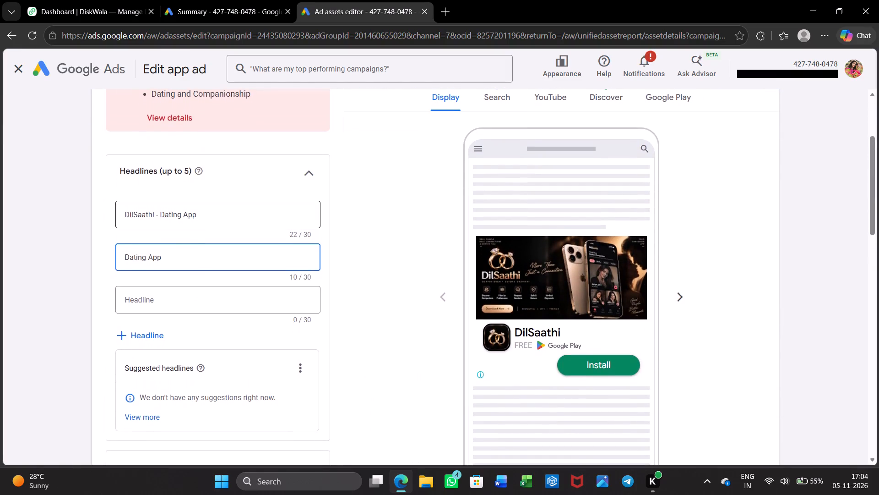
triple_click(209, 210)
key(ctrl+c)
scroll(209, 210, down, 4)
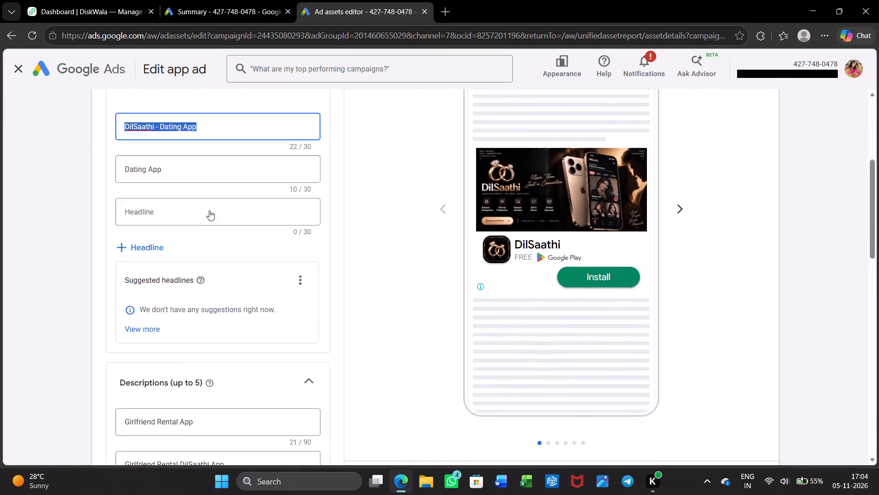
scroll(209, 210, up, 4)
triple_click(212, 218)
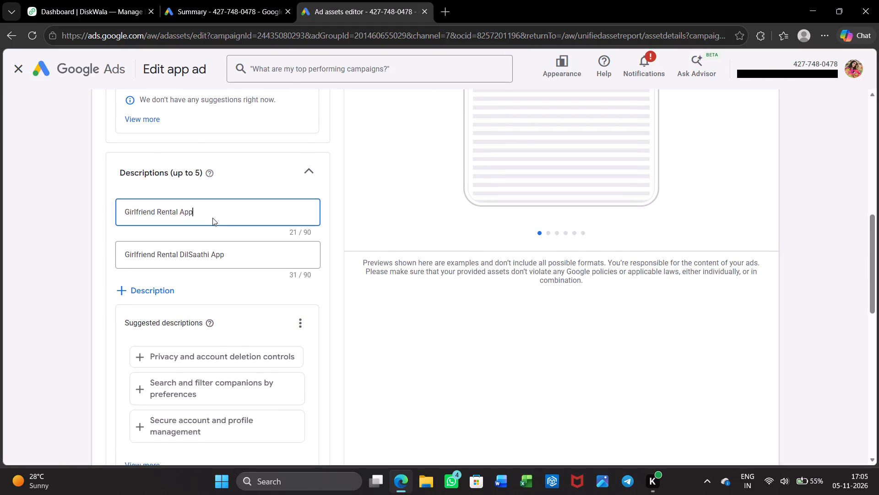
drag(212, 218, 206, 213)
triple_click(206, 213)
key(ctrl+v)
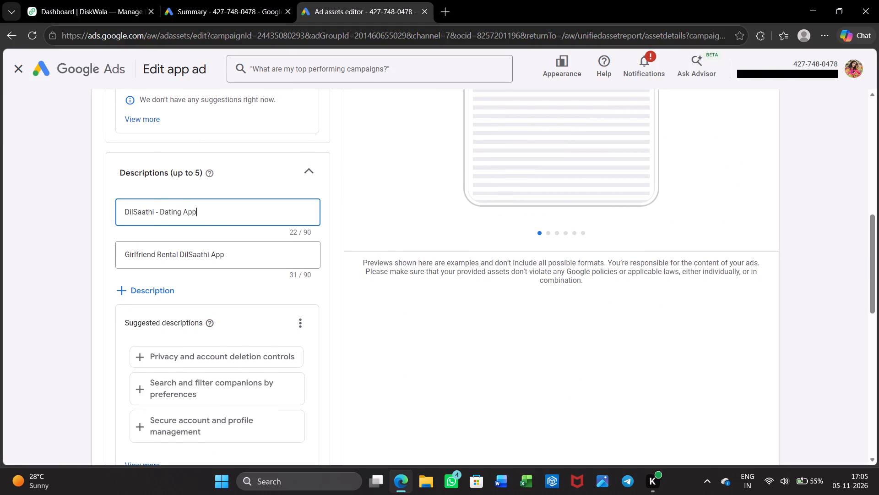
Replace the second description with "DilSaathi - Dating In Your City", reusing the copied headline text.
triple_click(234, 258)
click(234, 258)
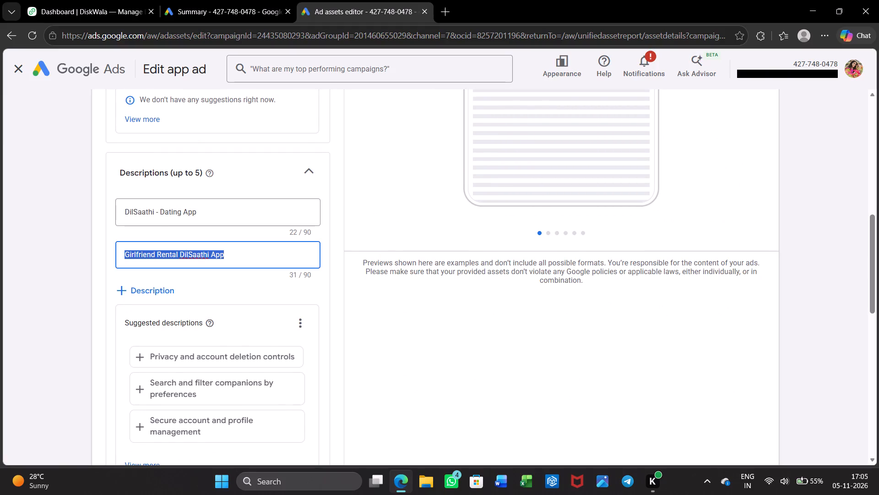
key(ctrl+v)
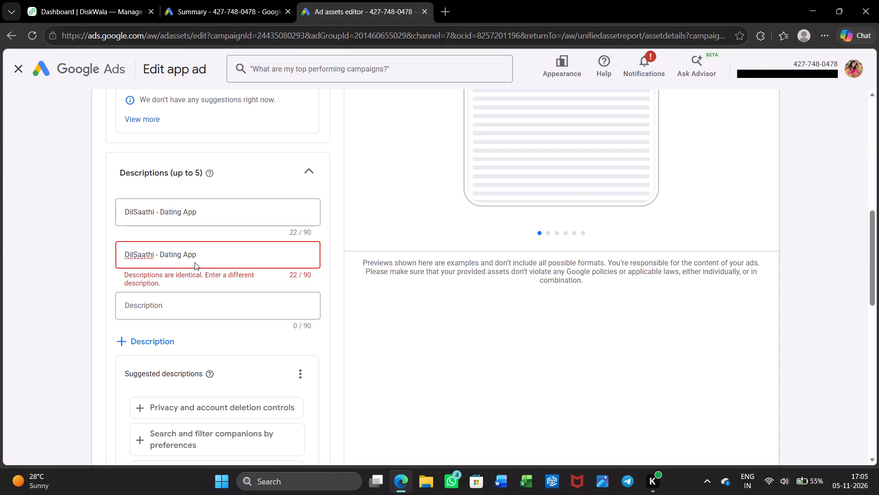
click(159, 253)
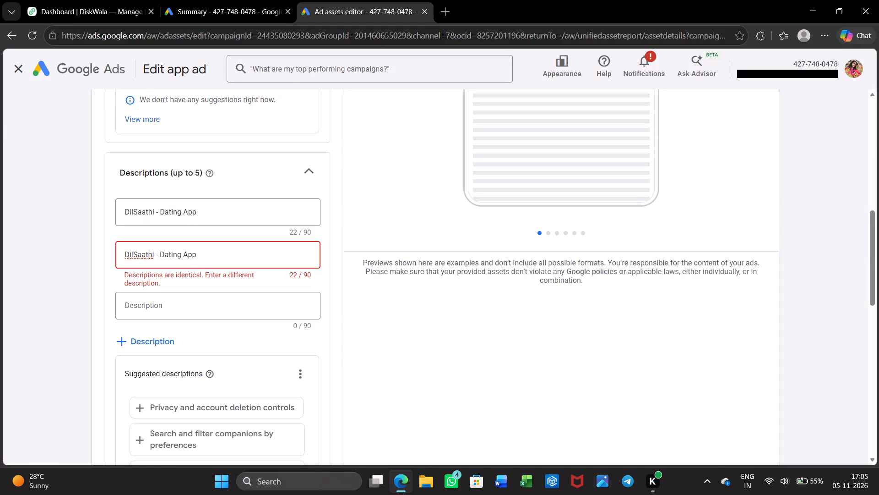
click(206, 249)
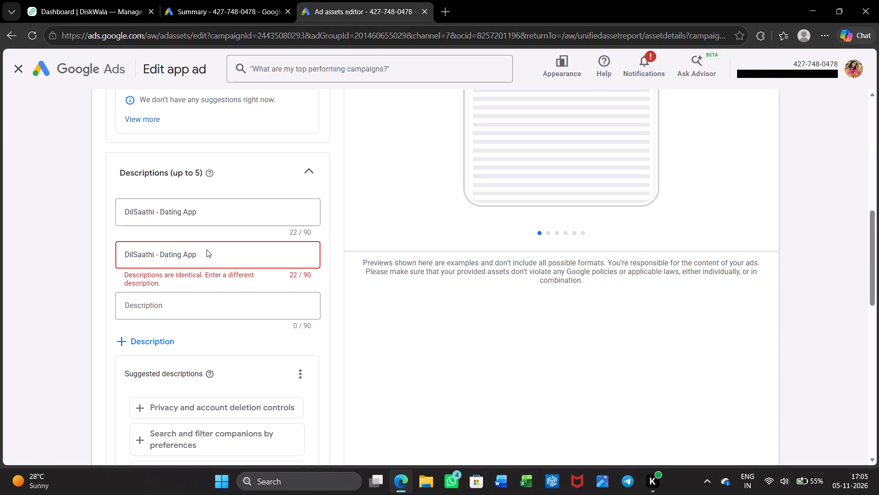
click(198, 253)
drag(198, 253, 160, 253)
drag(160, 253, 184, 254)
text(In Your City)
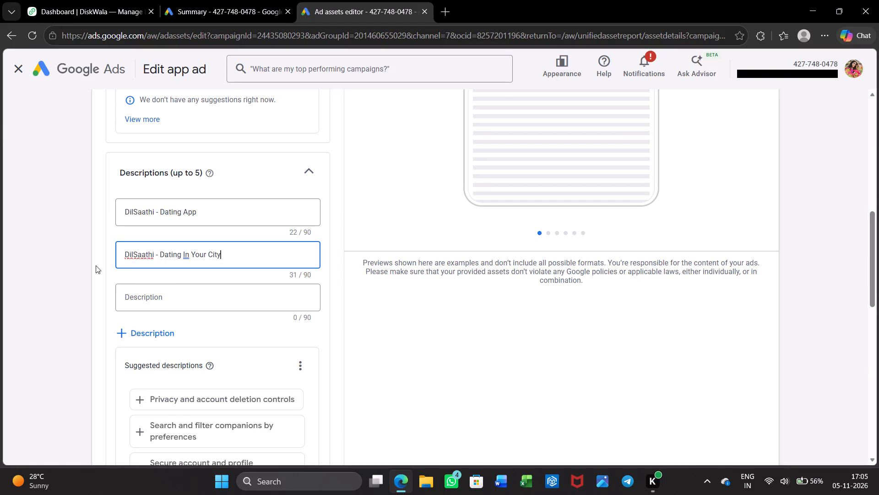
click(84, 266)
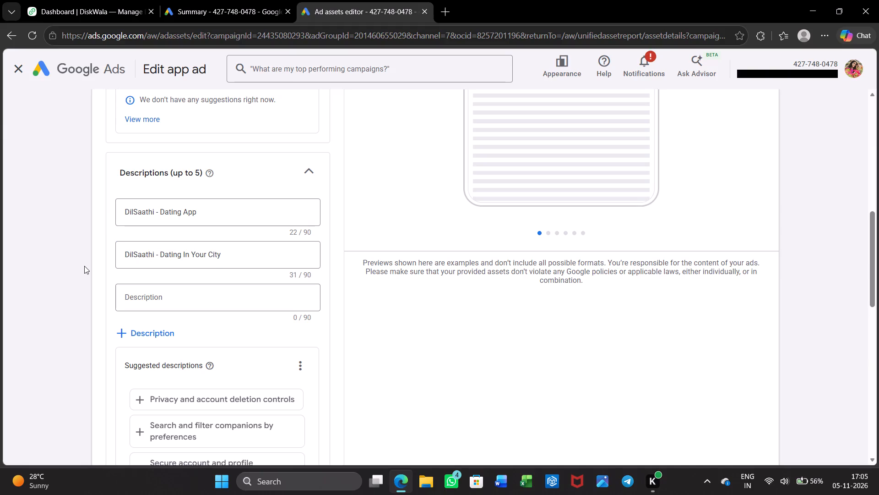
Reword the second description to "DilSaathi - Date In Your City".
click(181, 255)
key(BackSpace)
key(BackSpace)
key(BackSpace)
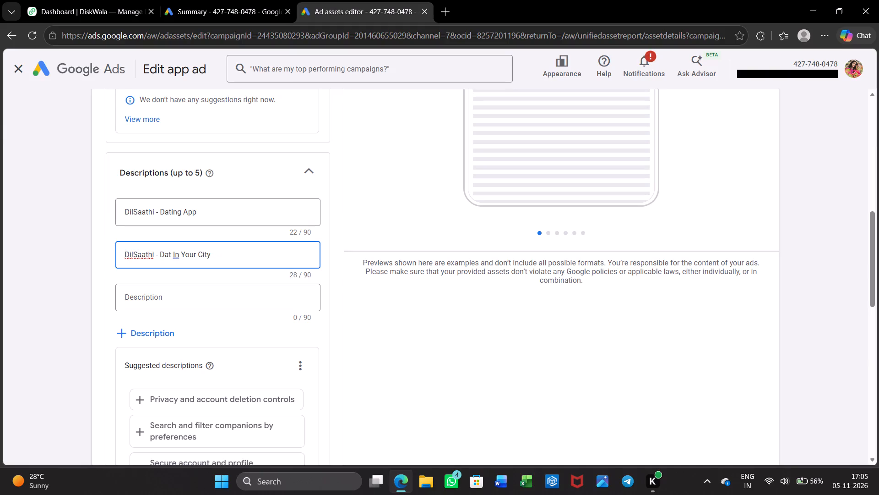
key(e)
click(44, 263)
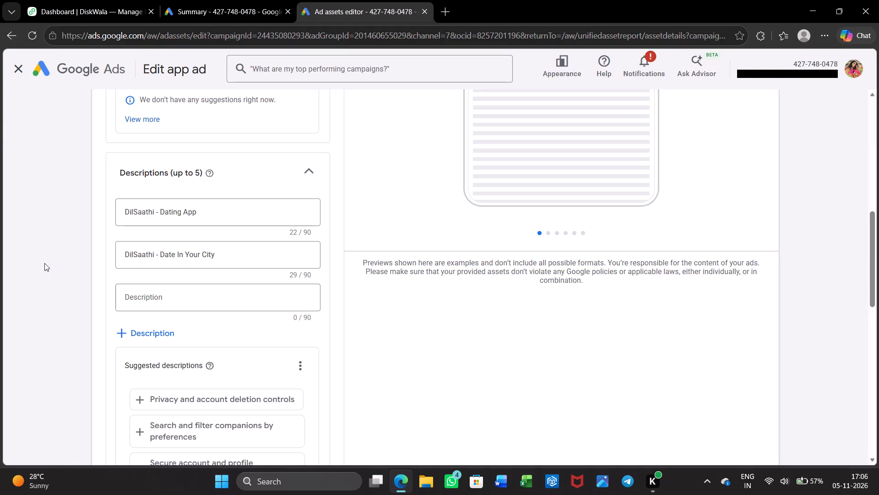
Open the ad's image selection and examine the expanded Dating and Companionship policy details for a flagged image.
scroll(44, 263, down, 1)
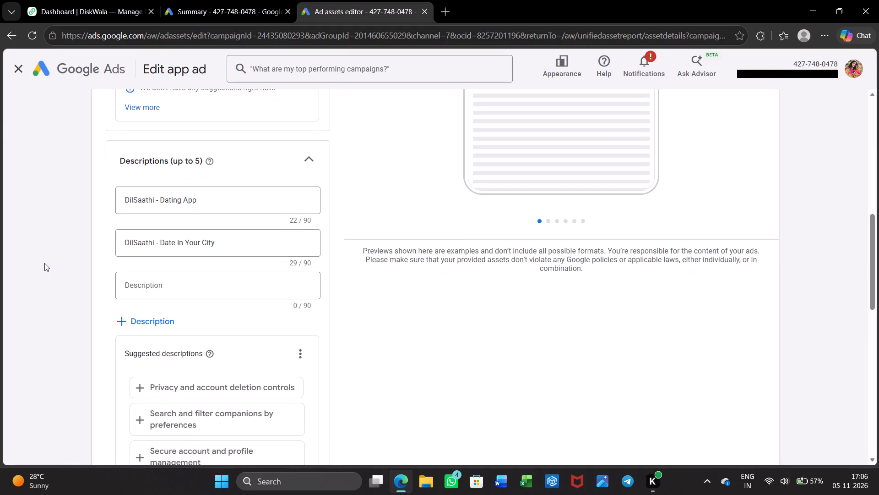
scroll(44, 263, down, 1)
scroll(44, 263, up, 3)
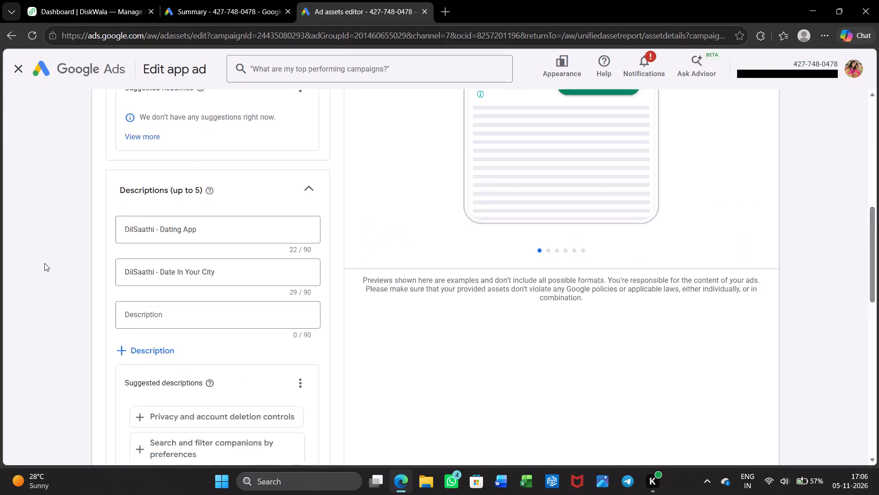
scroll(44, 263, up, 1)
scroll(44, 263, down, 5)
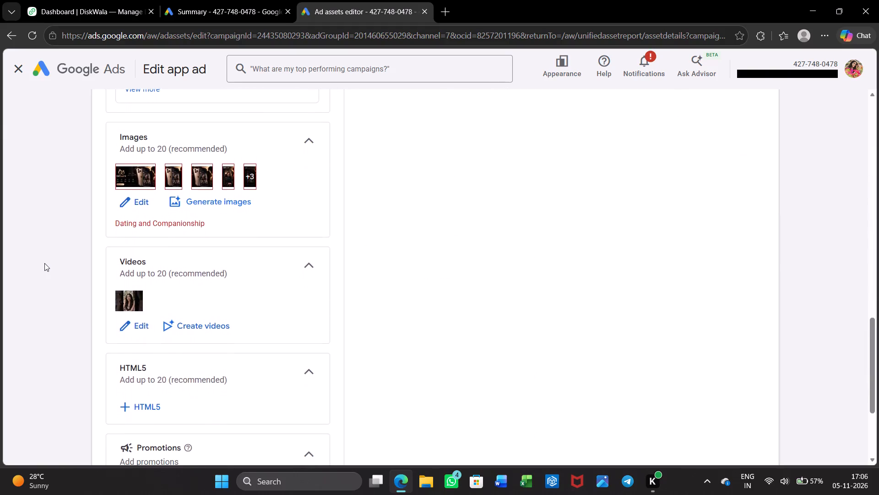
click(170, 224)
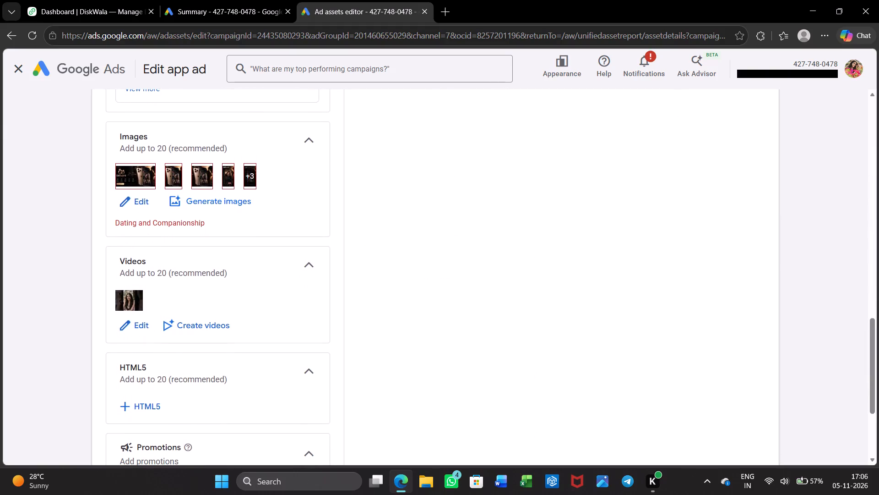
click(137, 208)
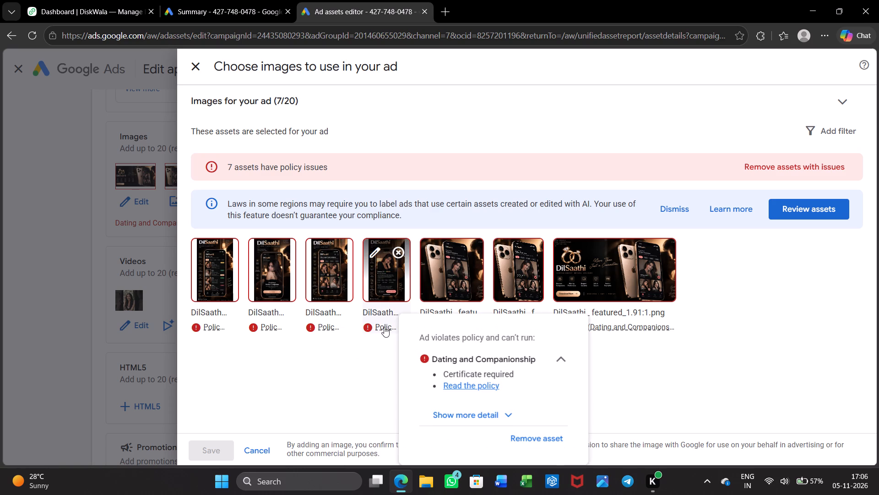
click(472, 411)
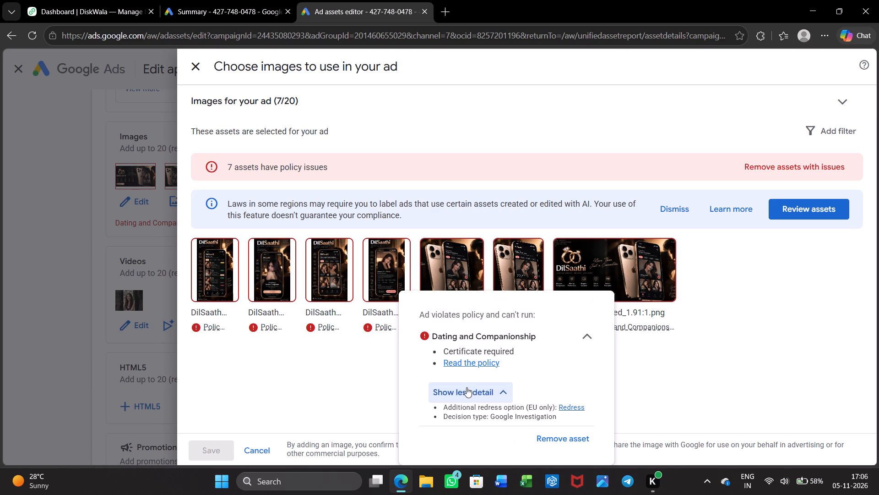
Remove all seven policy-flagged DilSaathi images from the app ad and save the empty image selection.
click(562, 437)
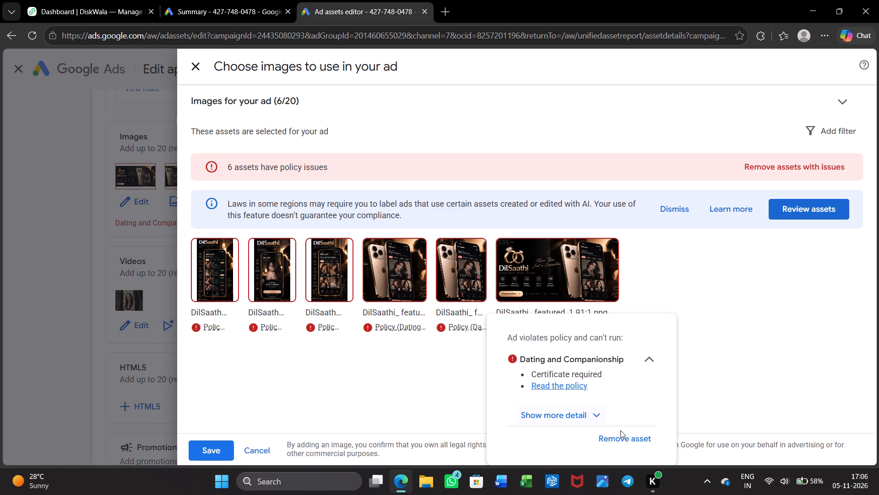
click(625, 440)
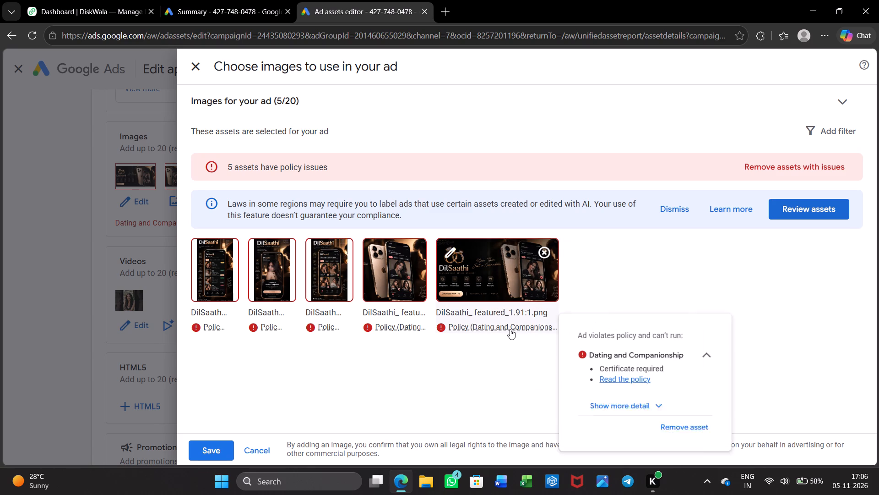
click(684, 434)
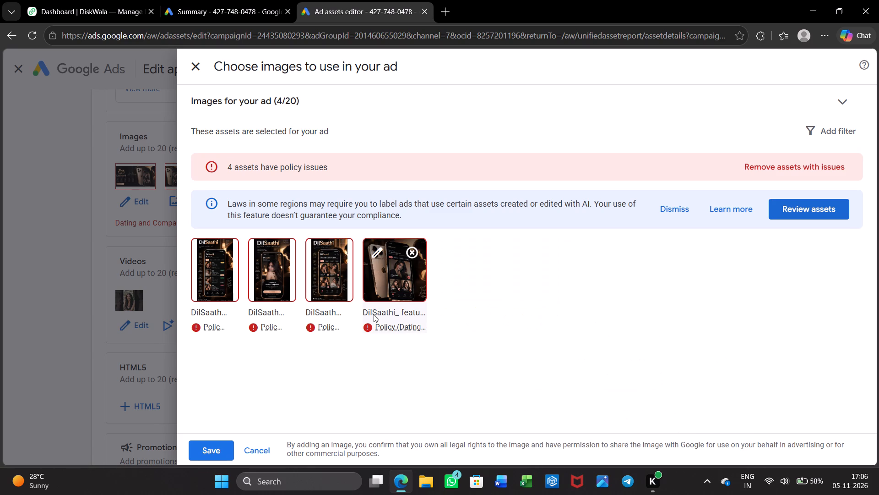
click(385, 330)
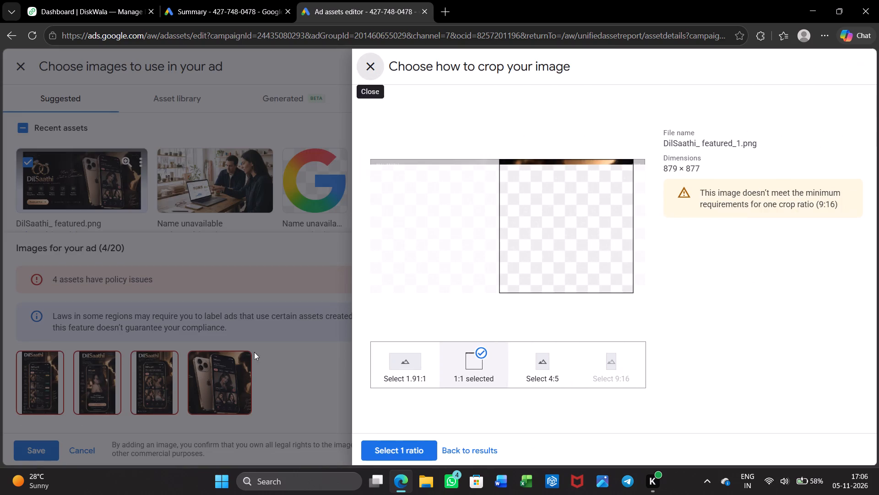
click(235, 350)
scroll(344, 375, down, 1)
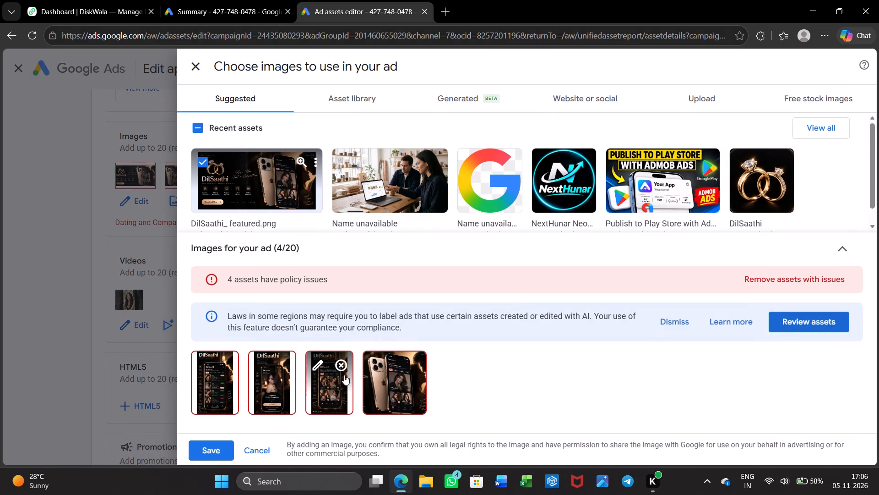
scroll(344, 375, down, 1)
click(342, 366)
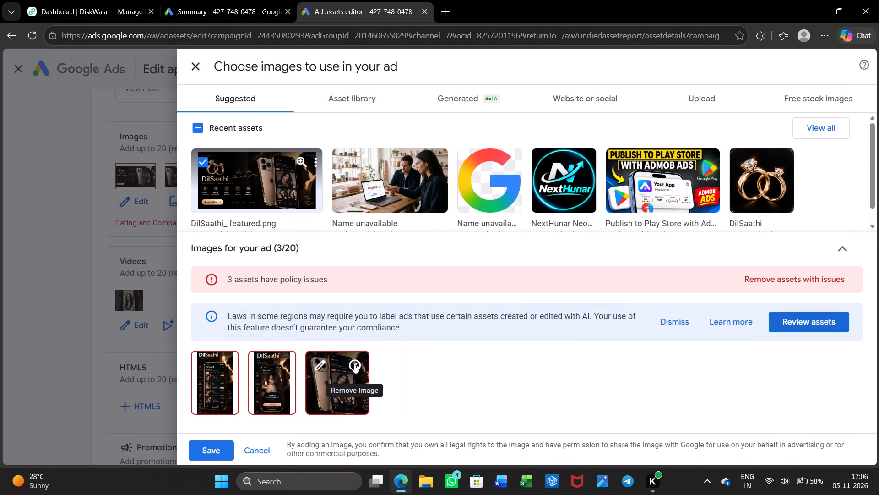
click(354, 363)
click(284, 360)
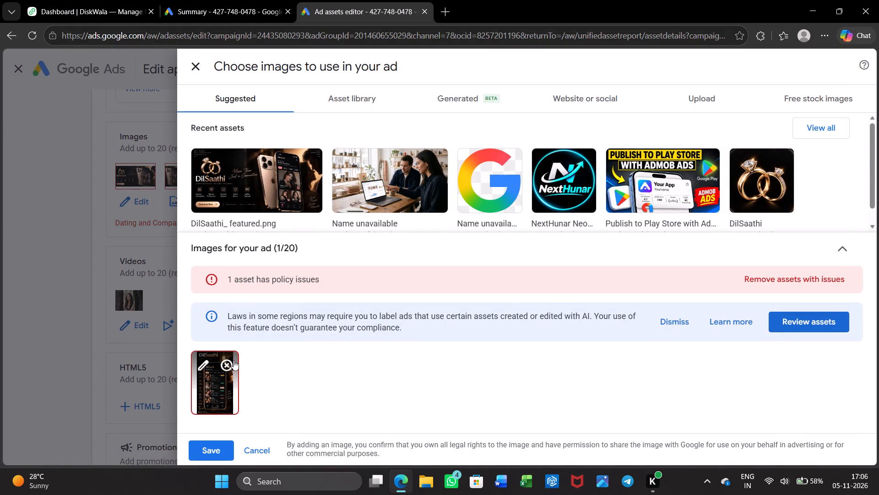
click(228, 360)
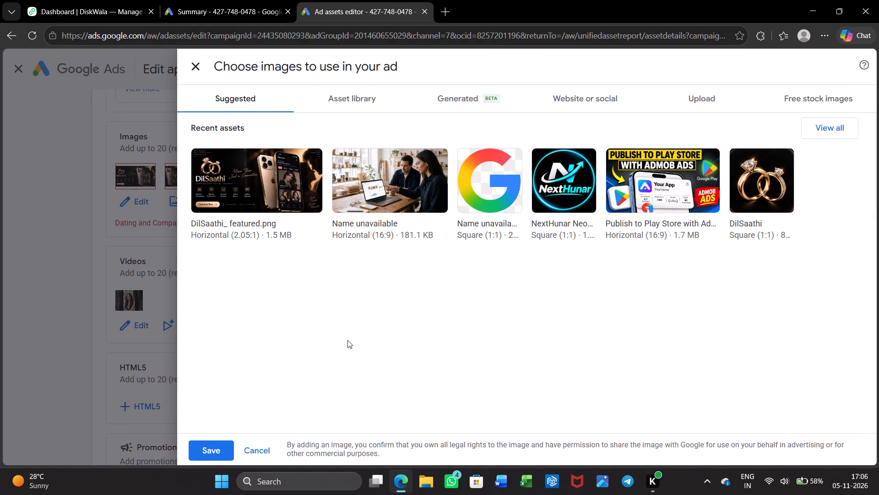
click(204, 450)
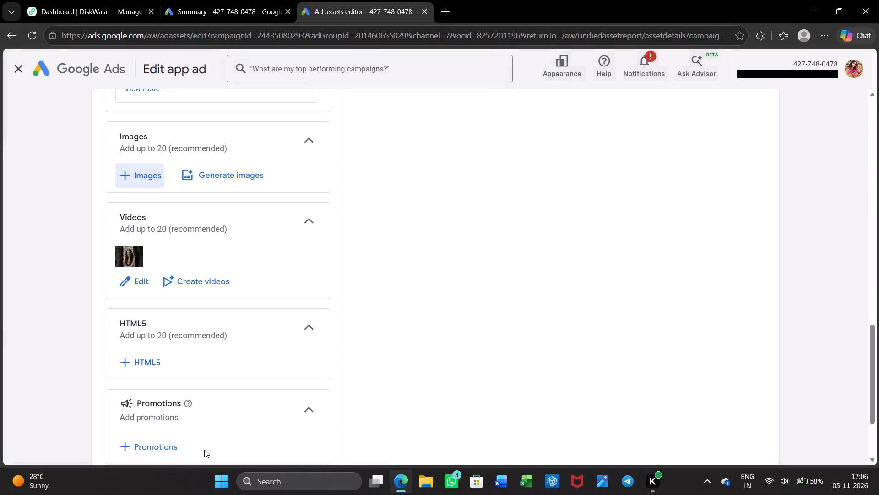
Review the ad's remaining headlines, descriptions and assets, and save the edited app ad.
scroll(193, 296, down, 1)
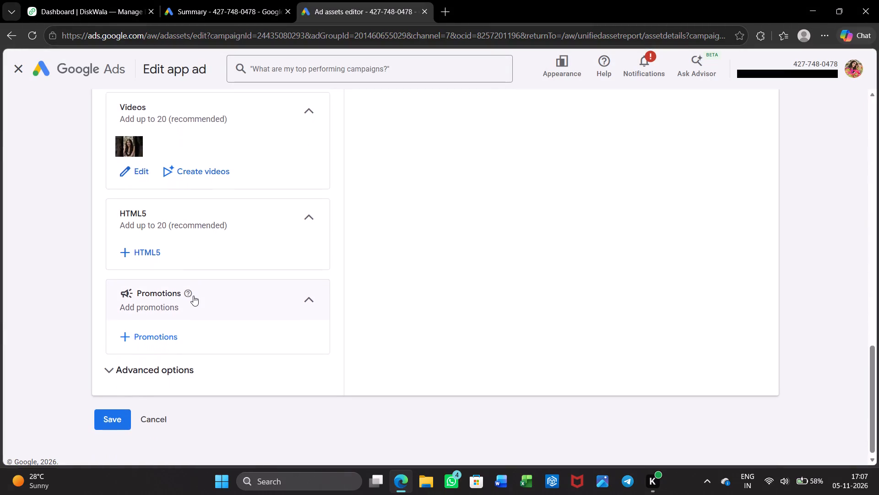
scroll(193, 296, up, 8)
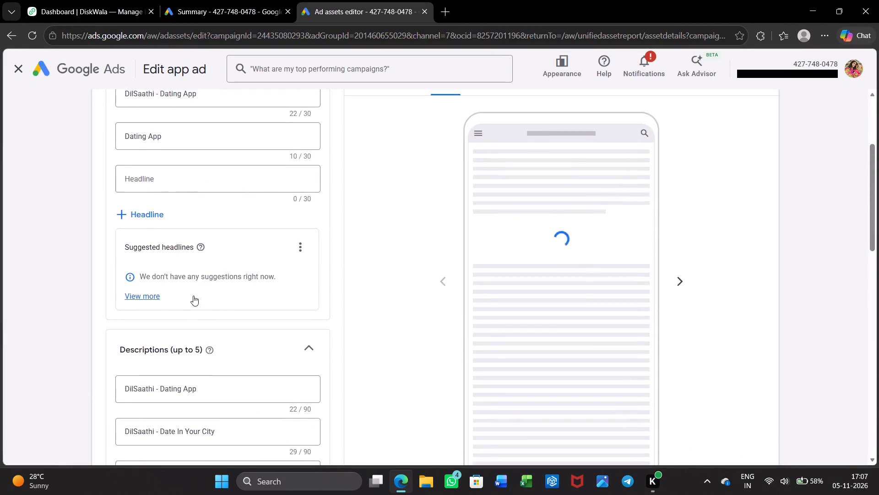
scroll(193, 296, down, 2)
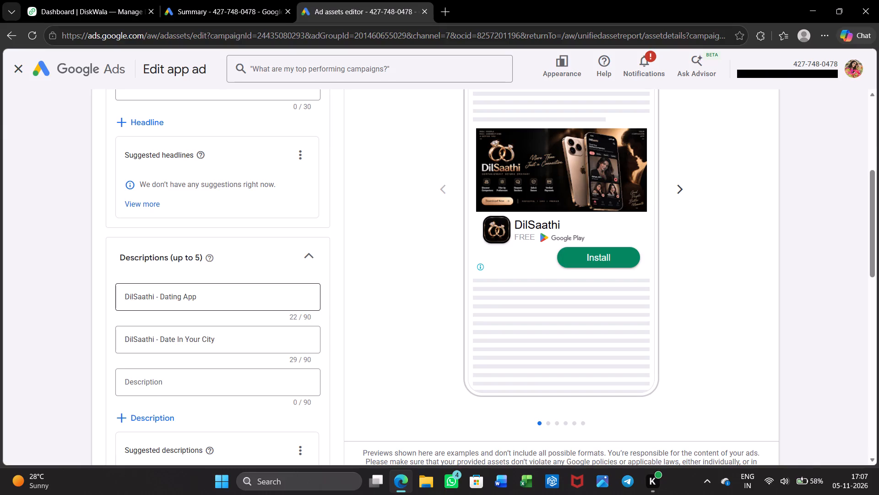
drag(160, 296, 181, 299)
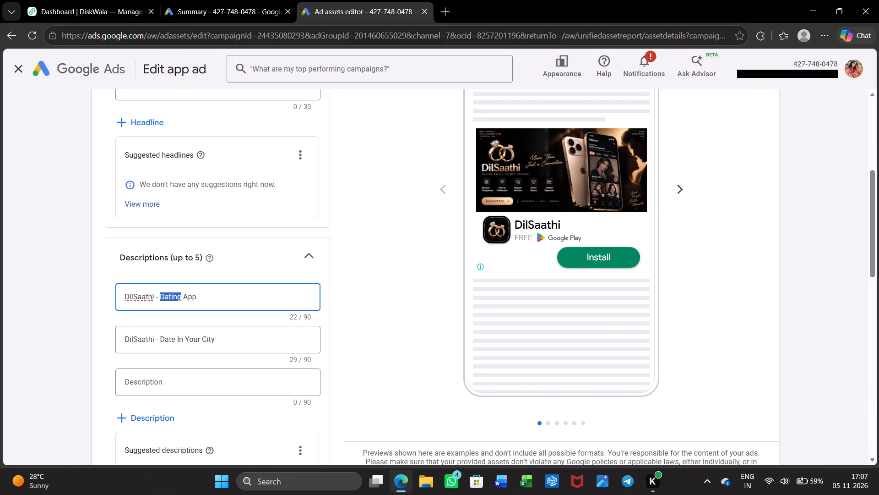
click(71, 287)
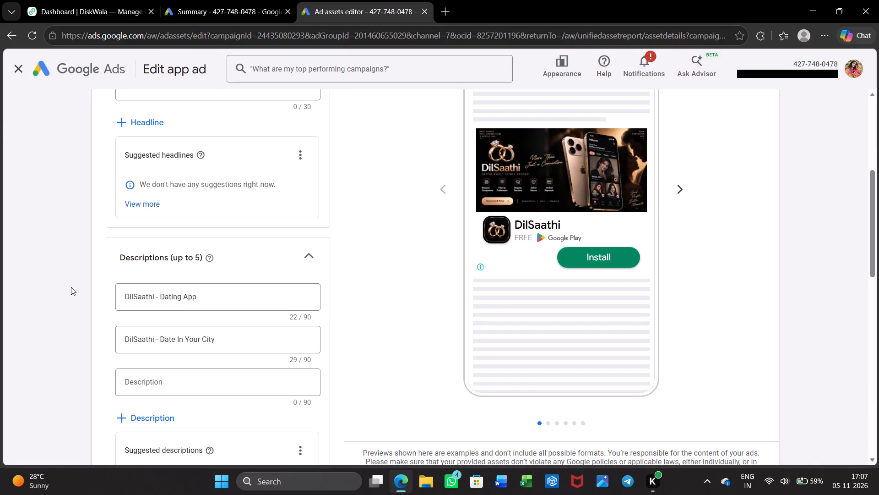
scroll(255, 338, down, 1)
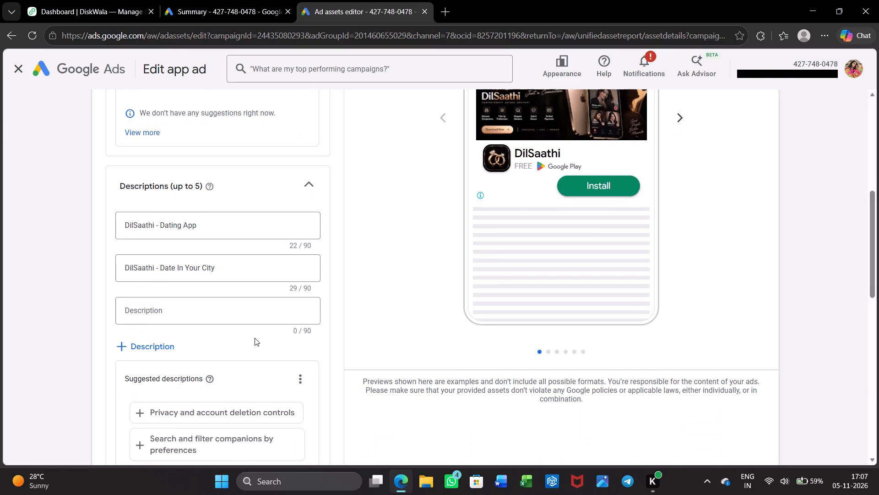
scroll(255, 338, up, 4)
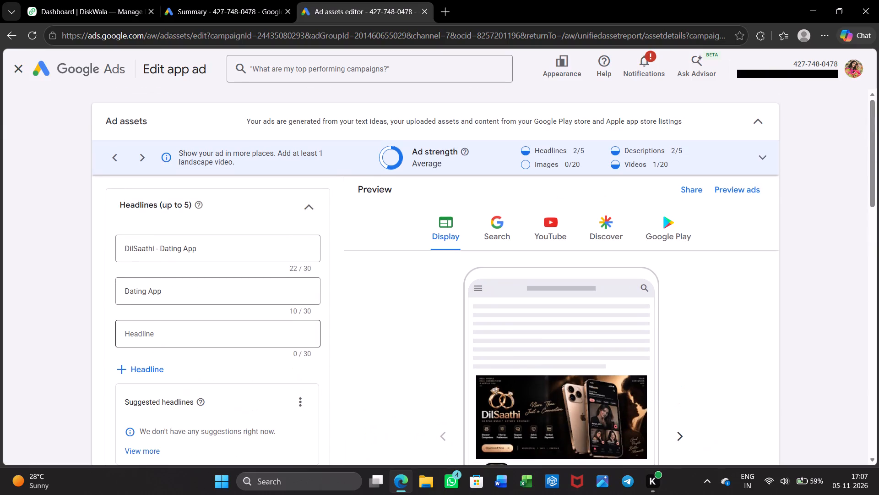
scroll(255, 338, down, 5)
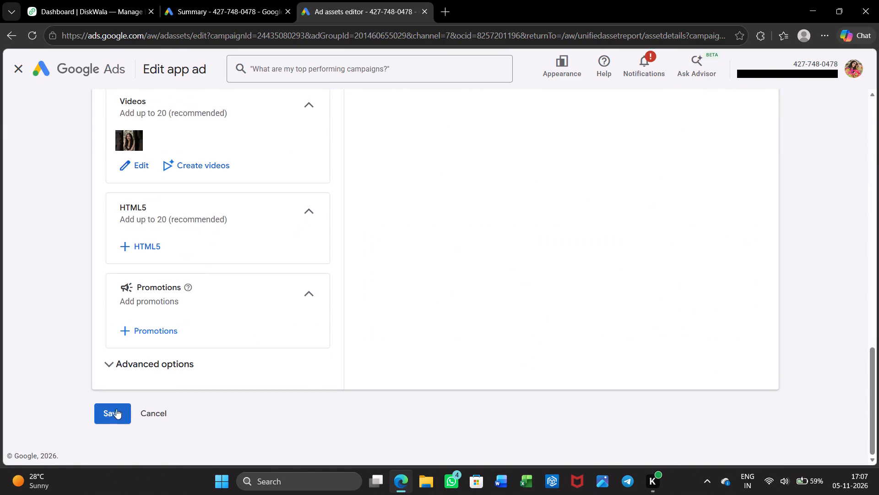
click(114, 411)
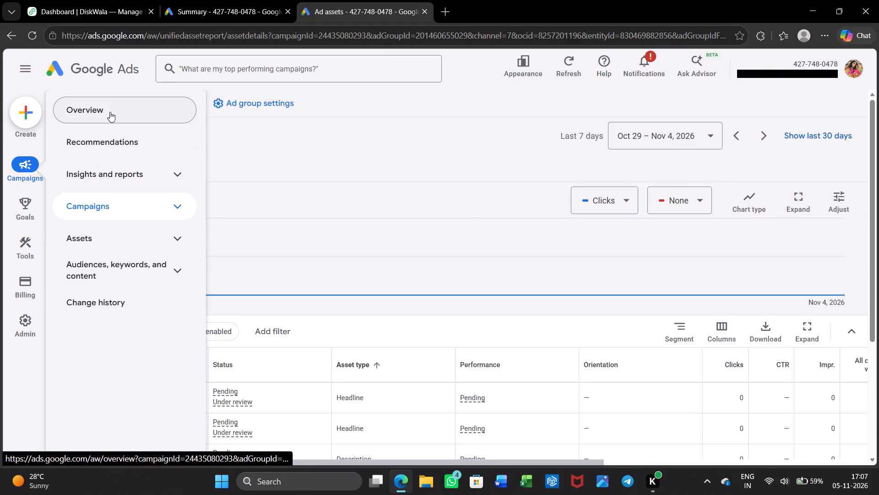
Go from the overview to the campaigns list, open the DilSaathi - Dating App campaign and examine the eligibility status of Ad group 1.
click(110, 112)
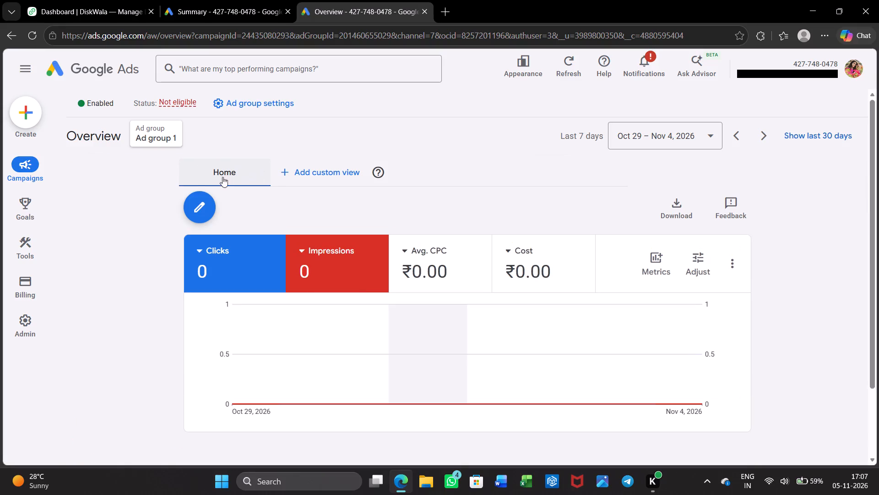
click(157, 175)
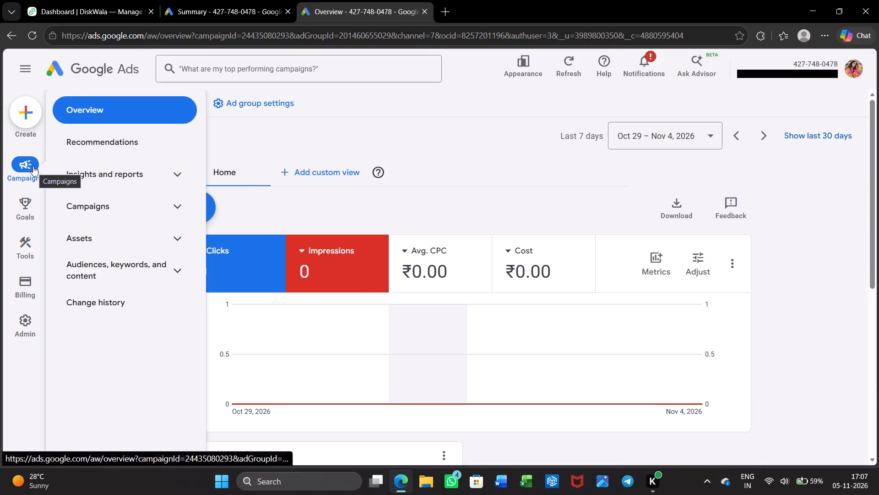
click(177, 200)
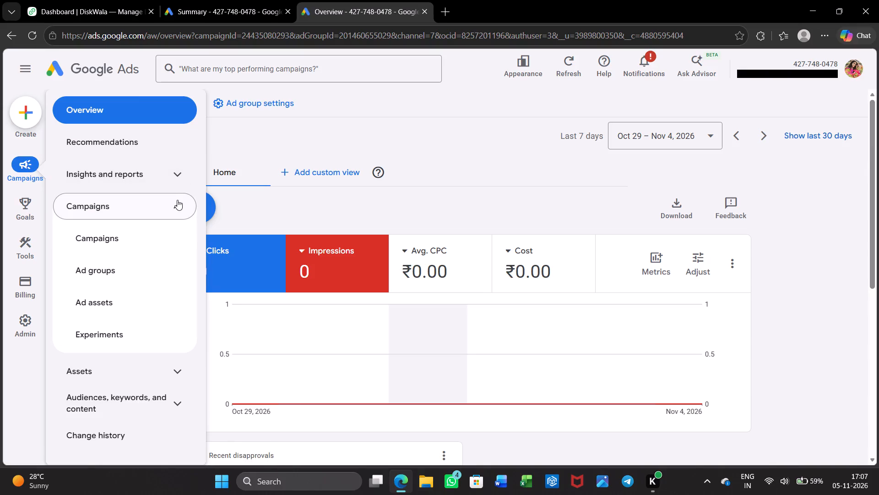
click(117, 246)
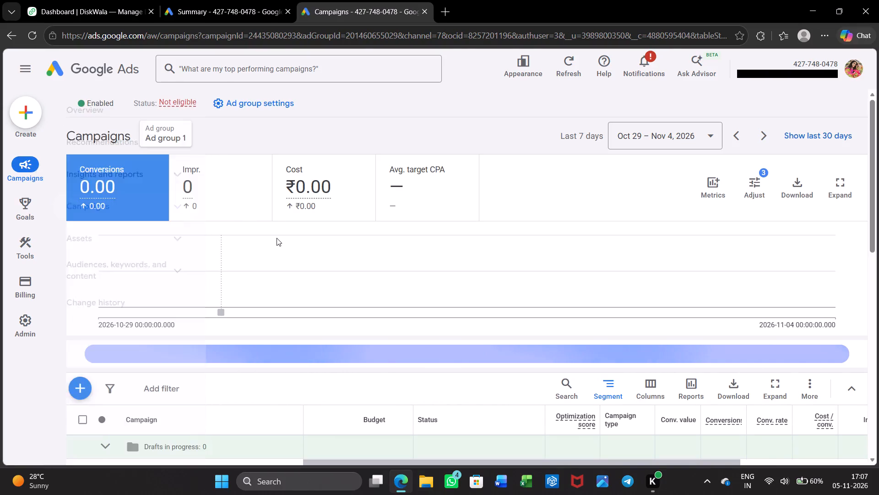
scroll(277, 238, down, 2)
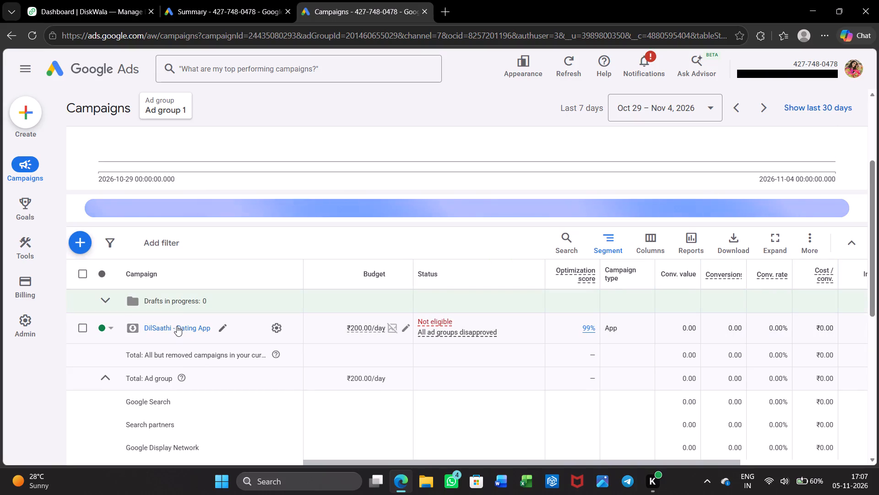
click(177, 326)
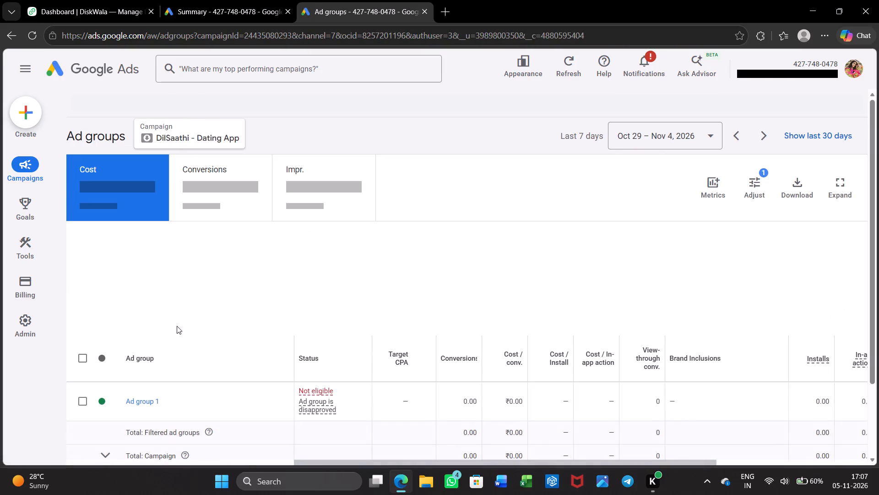
scroll(246, 338, down, 1)
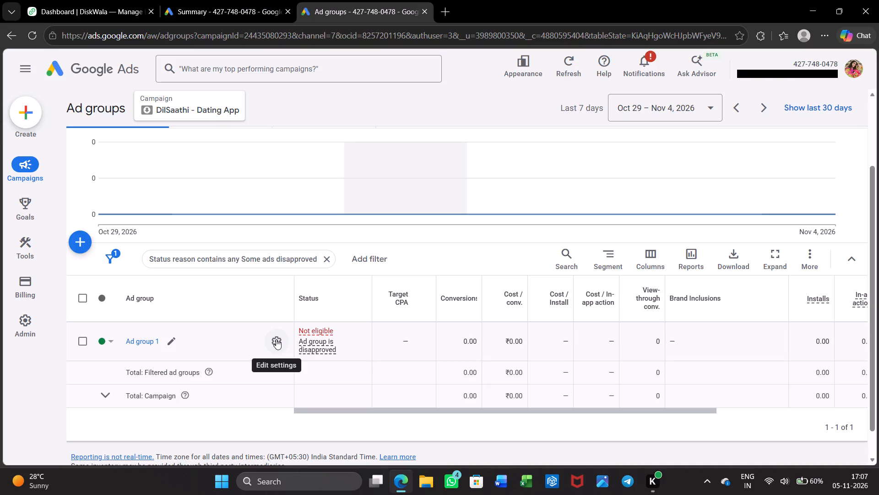
drag(212, 90, 212, 109)
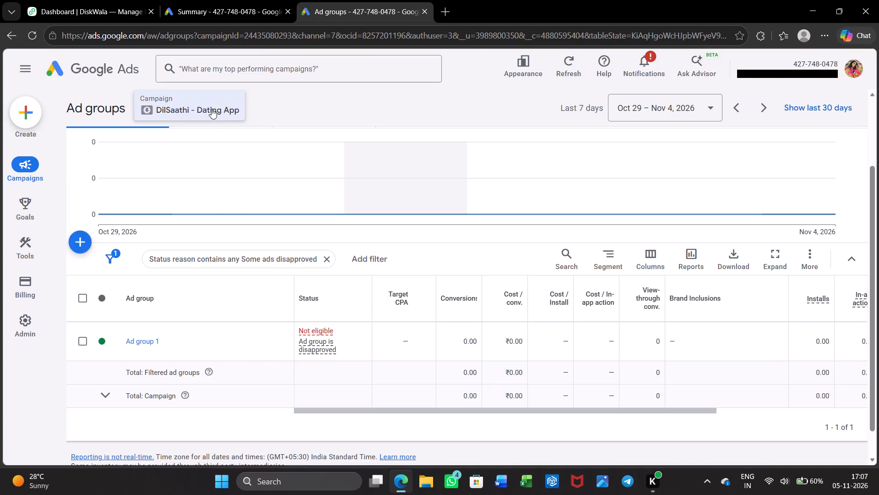
click(212, 109)
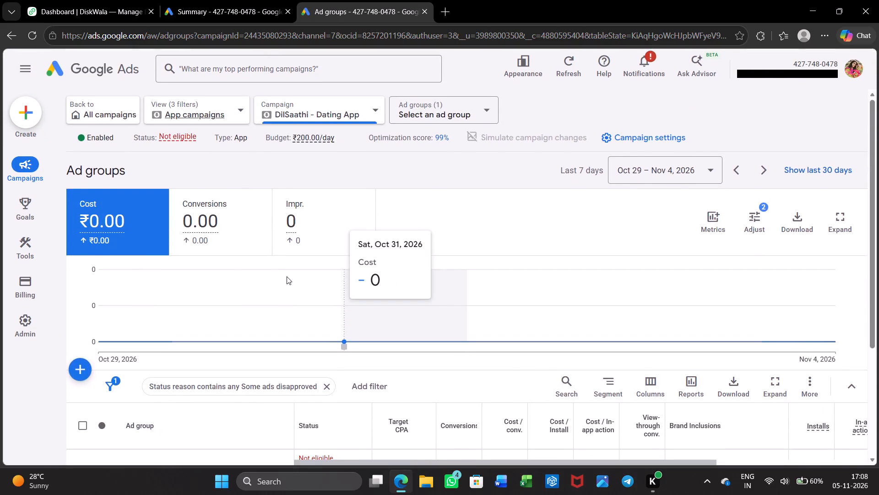
scroll(287, 276, down, 2)
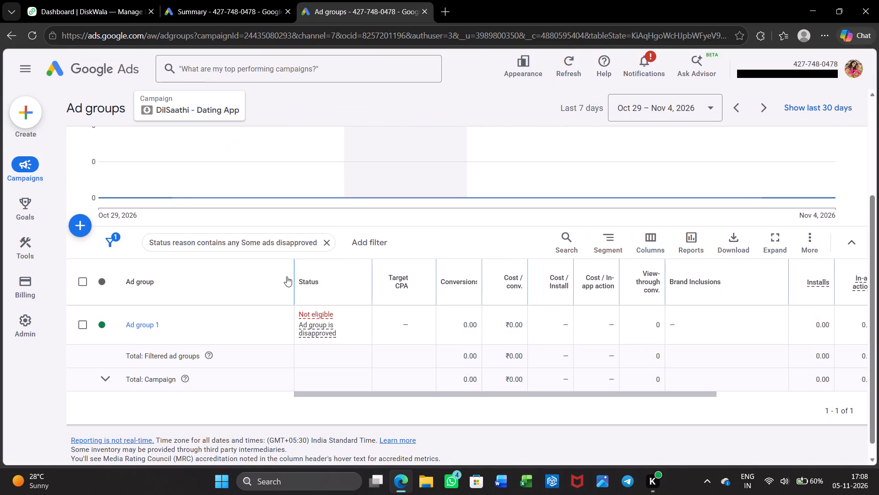
click(321, 315)
scroll(325, 219, up, 1)
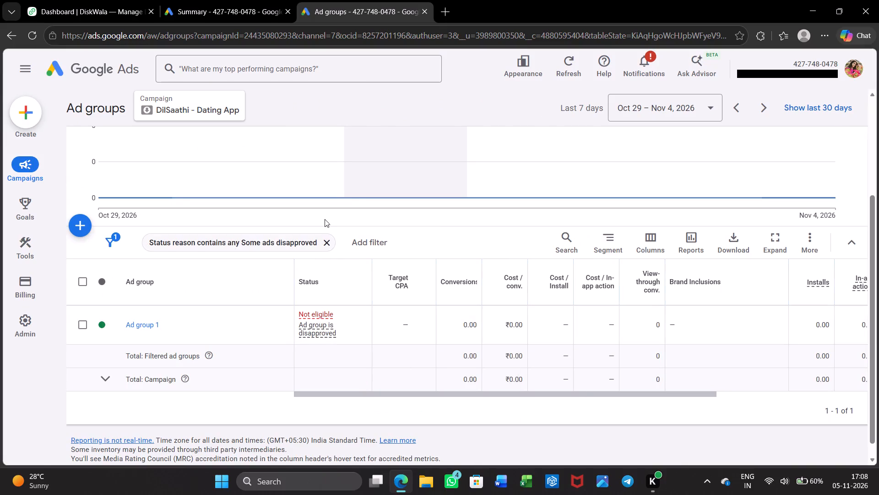
scroll(325, 219, up, 1)
Switch to the App promotion-App-2 campaign and examine its ad groups.
click(334, 113)
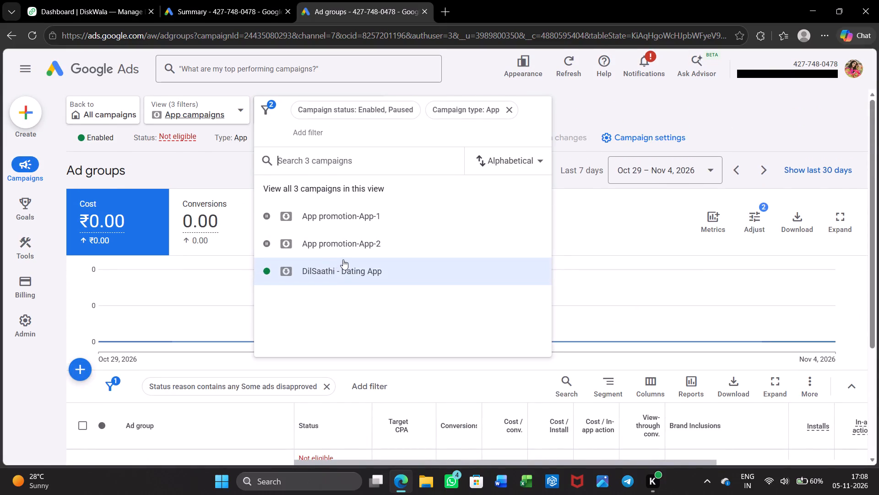
click(345, 245)
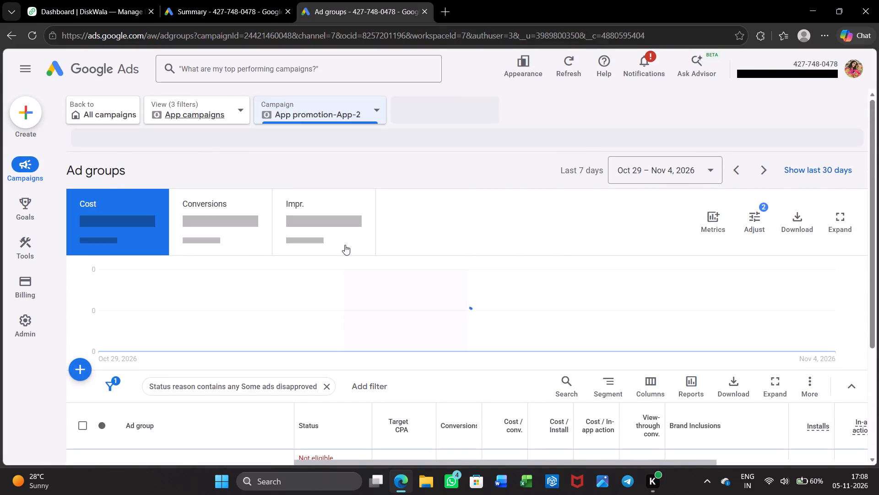
scroll(269, 260, down, 1)
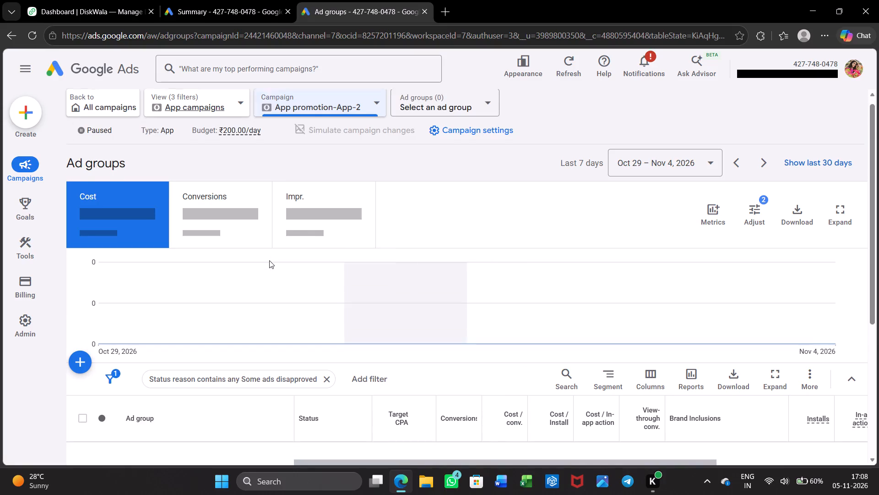
scroll(269, 260, down, 2)
scroll(269, 260, up, 2)
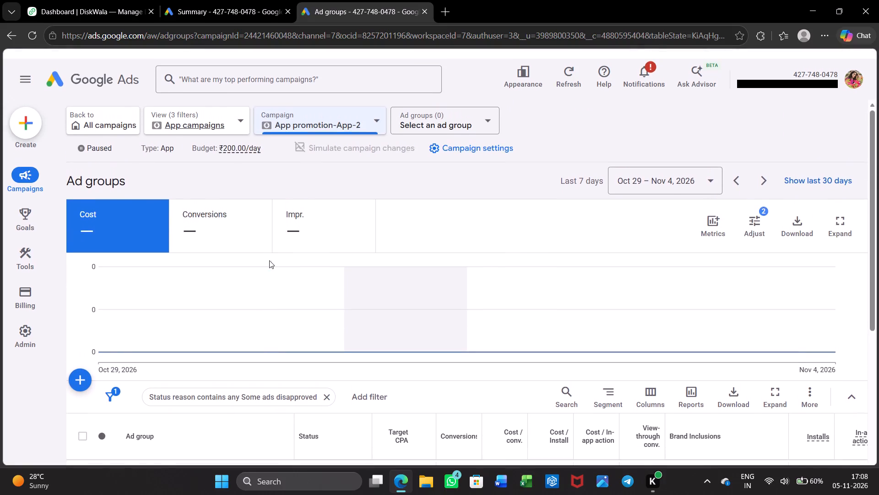
Switch to the All campaigns view, open the DilSaathi - Dating App campaign and examine the details of its eligibility status.
click(234, 112)
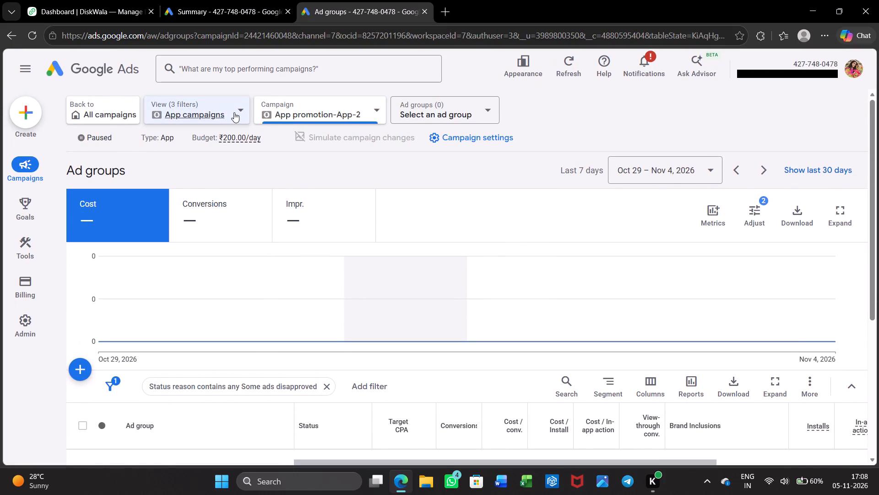
click(239, 107)
click(239, 107)
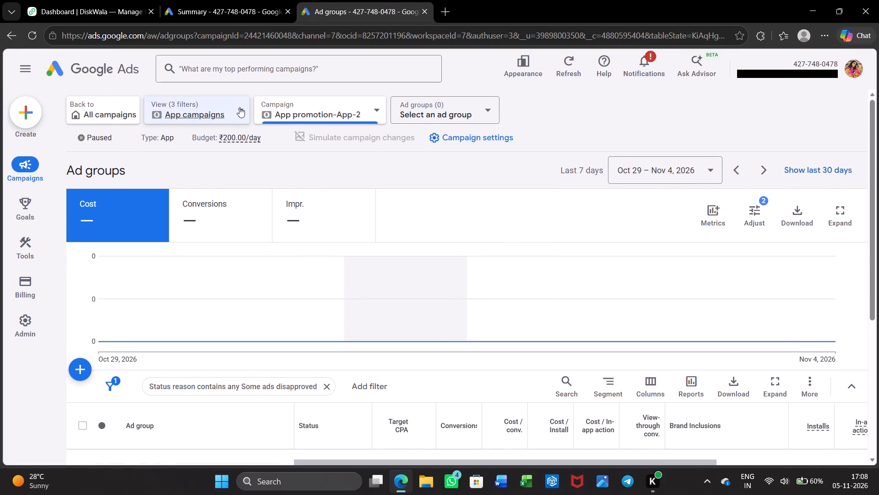
click(239, 107)
click(239, 107)
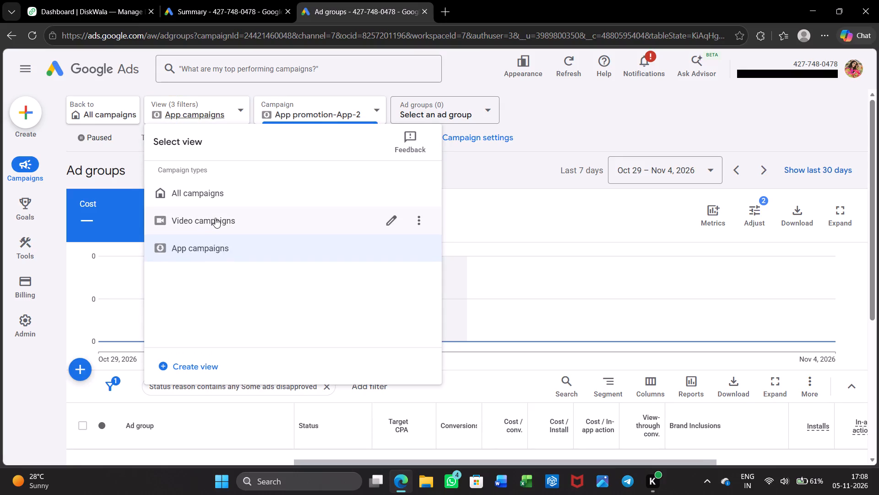
click(235, 197)
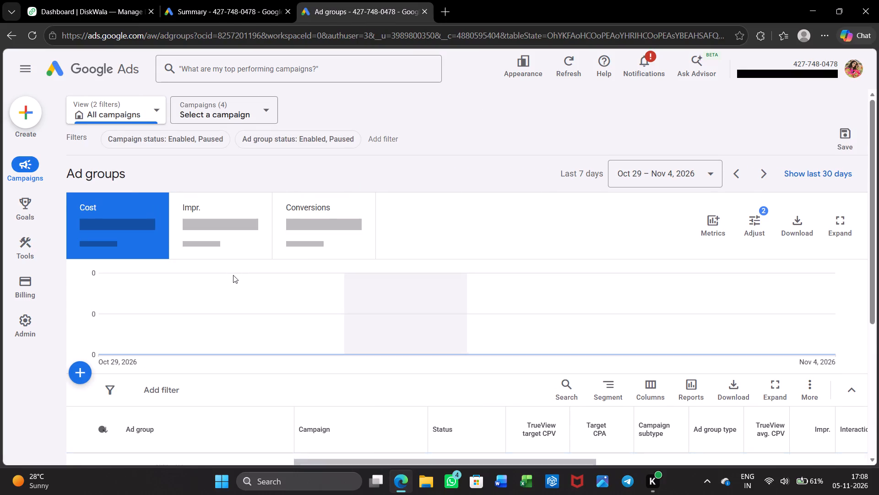
scroll(233, 275, down, 1)
scroll(233, 275, up, 2)
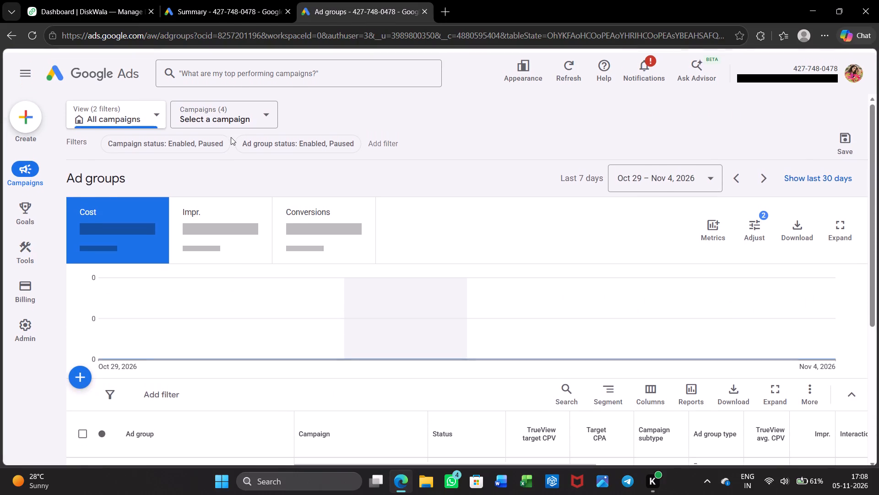
click(267, 102)
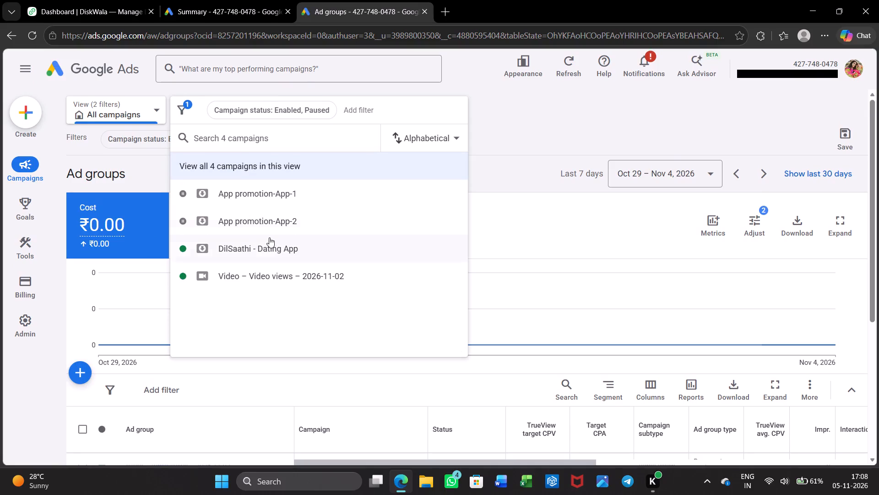
click(273, 241)
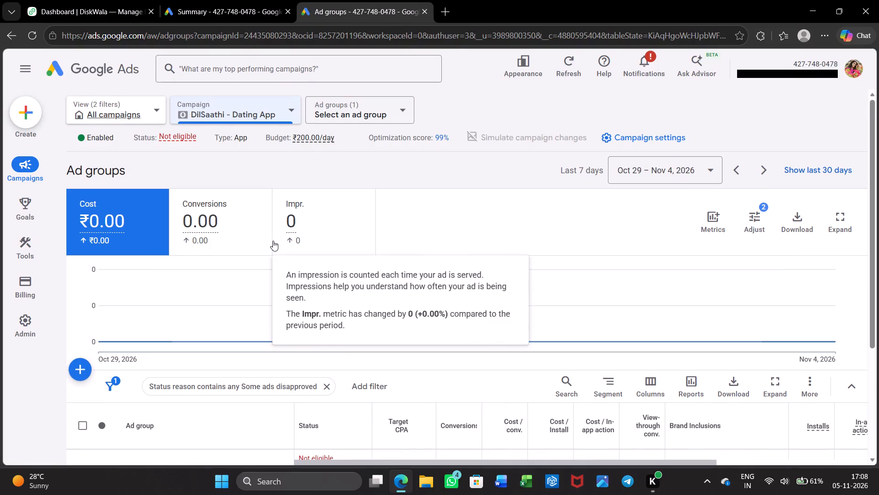
scroll(273, 241, down, 1)
scroll(273, 241, up, 1)
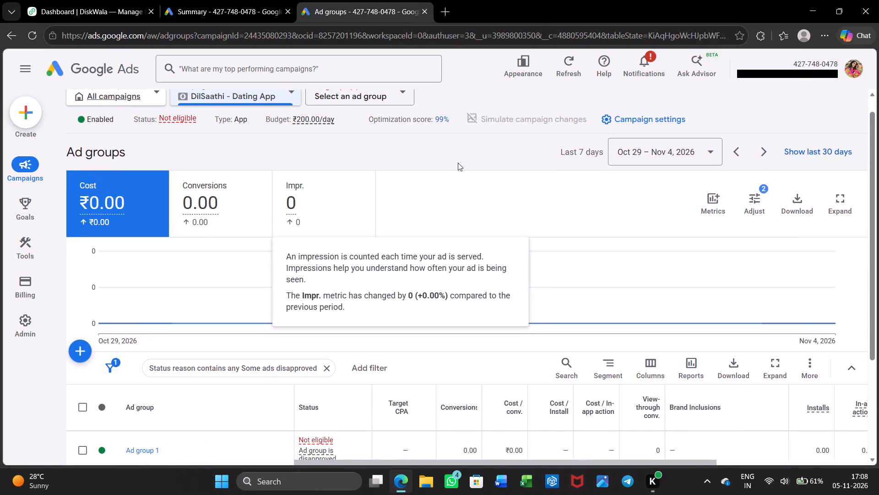
click(456, 156)
scroll(456, 156, up, 1)
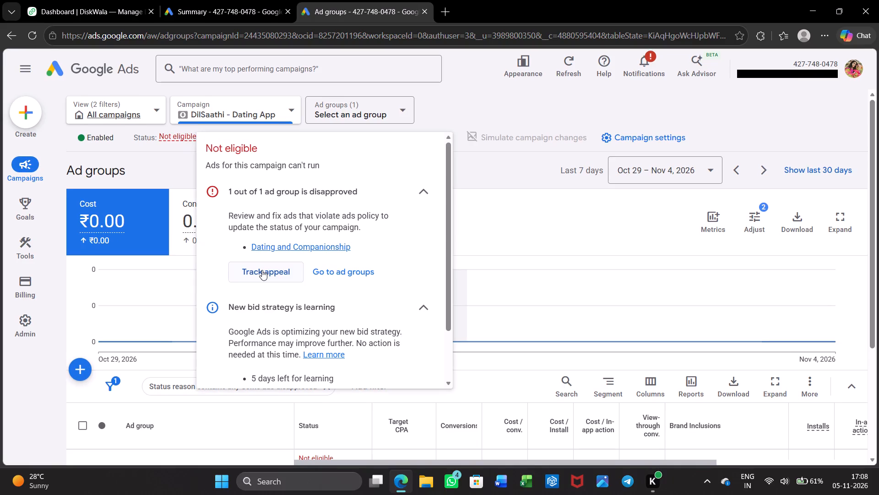
Track the DilSaathi campaign's policy appeal in the appeal history, and return to the campaign's ad groups.
click(262, 270)
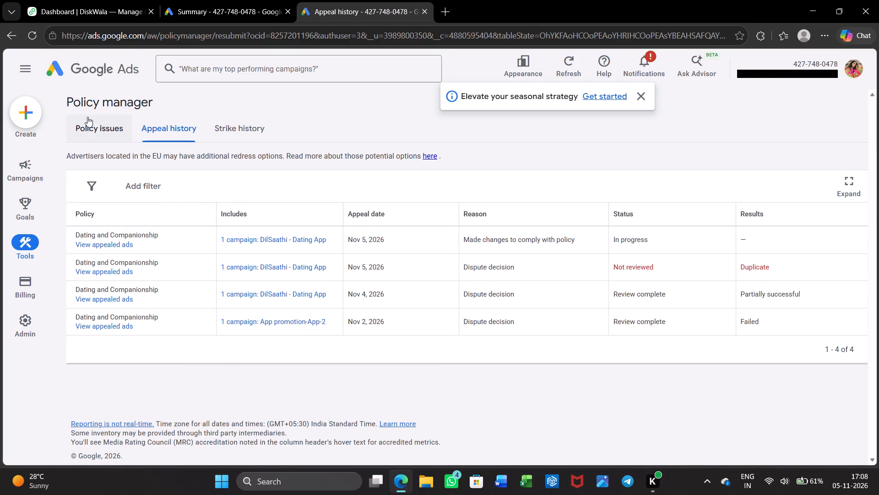
scroll(348, 205, right, 3)
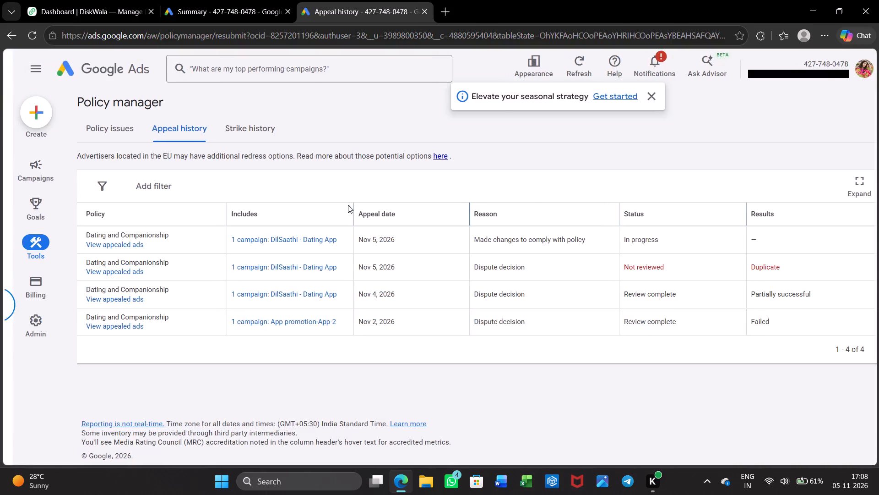
scroll(348, 205, right, 3)
scroll(267, 313, down, 1)
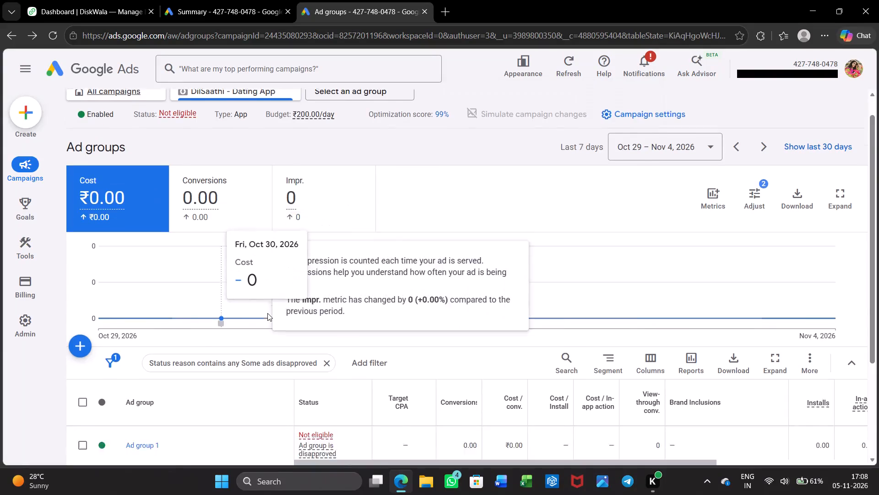
Switch to the Video – Video views – 2026-11-02 campaign and set its status to Paused.
scroll(267, 313, up, 3)
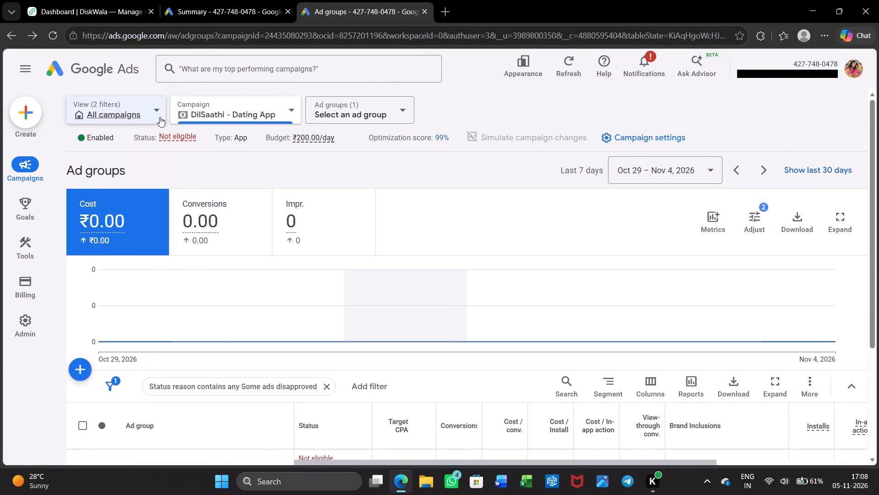
click(228, 104)
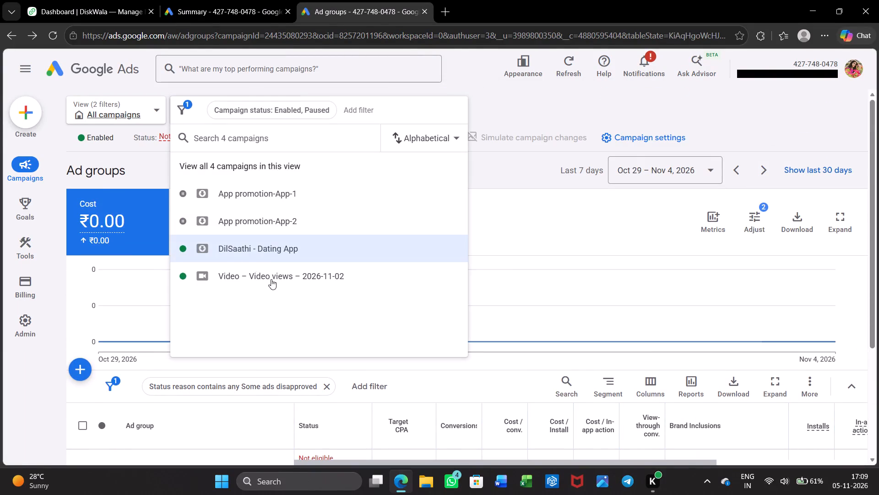
click(271, 279)
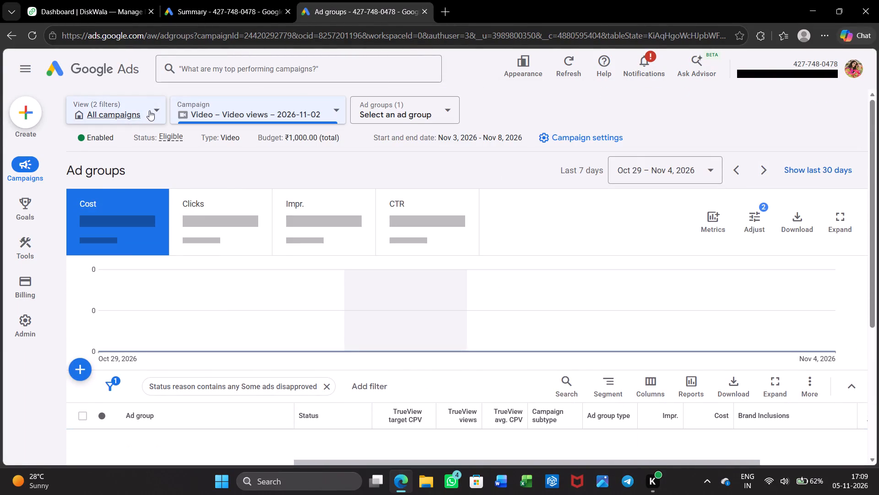
click(149, 110)
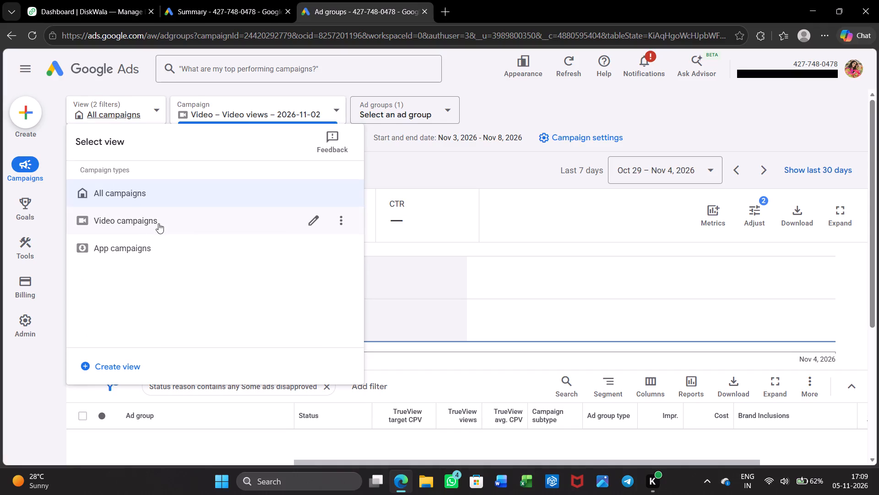
click(411, 228)
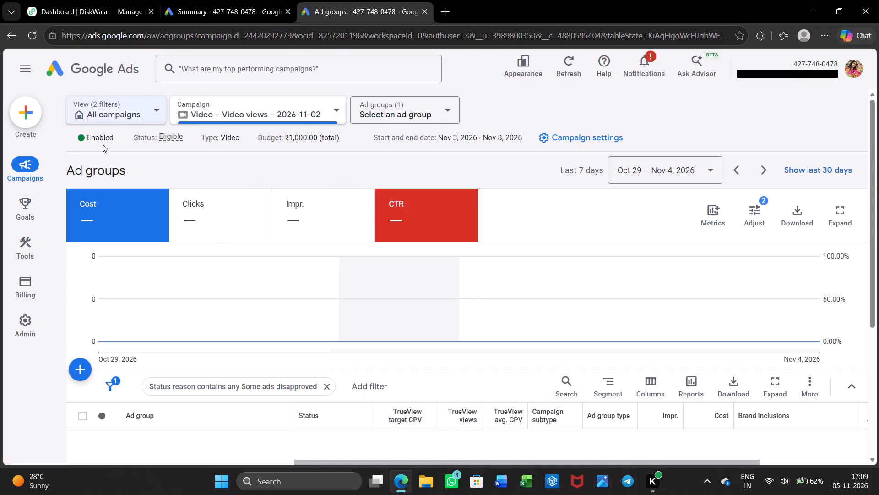
click(99, 140)
click(108, 178)
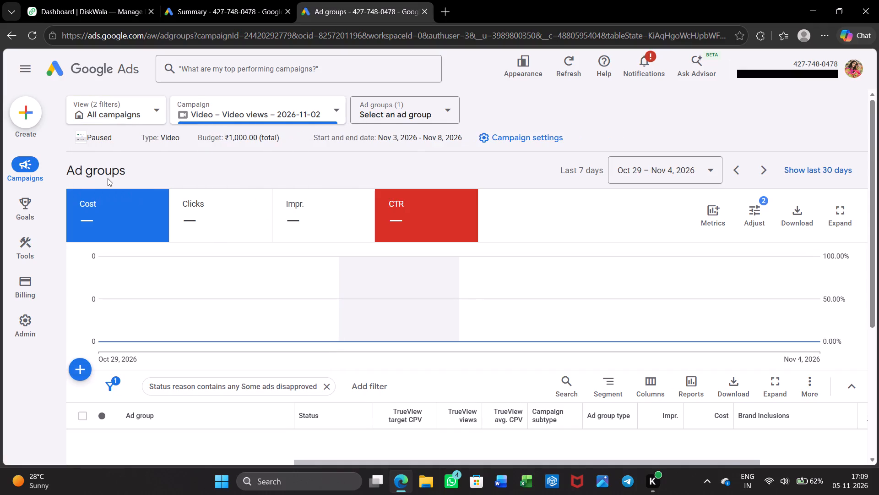
click(185, 154)
Examine the video campaign's ad groups and its asset associations.
scroll(218, 170, down, 1)
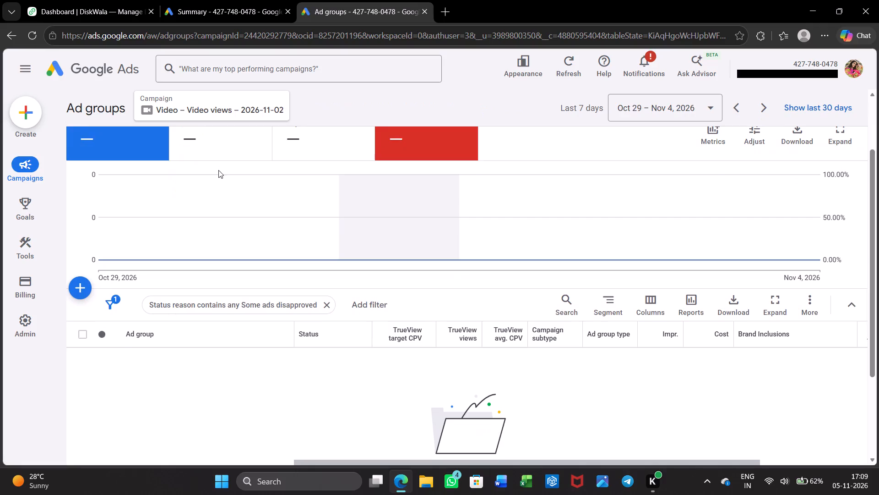
scroll(218, 170, up, 2)
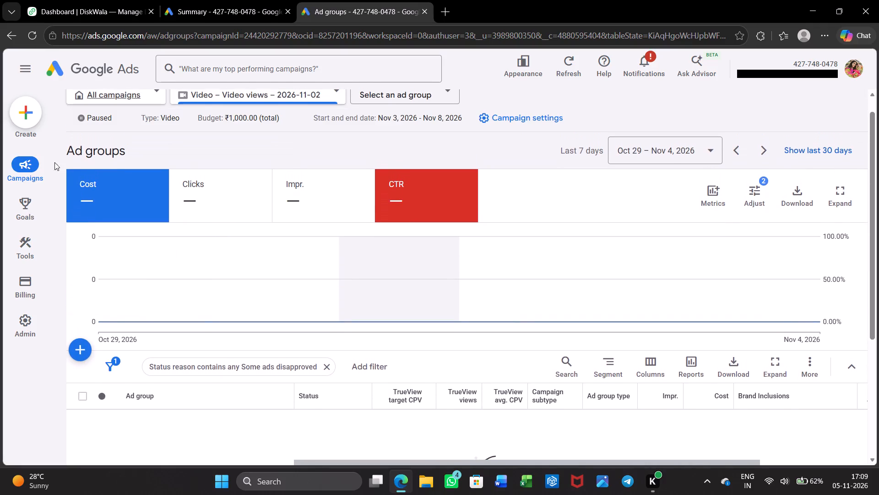
click(179, 242)
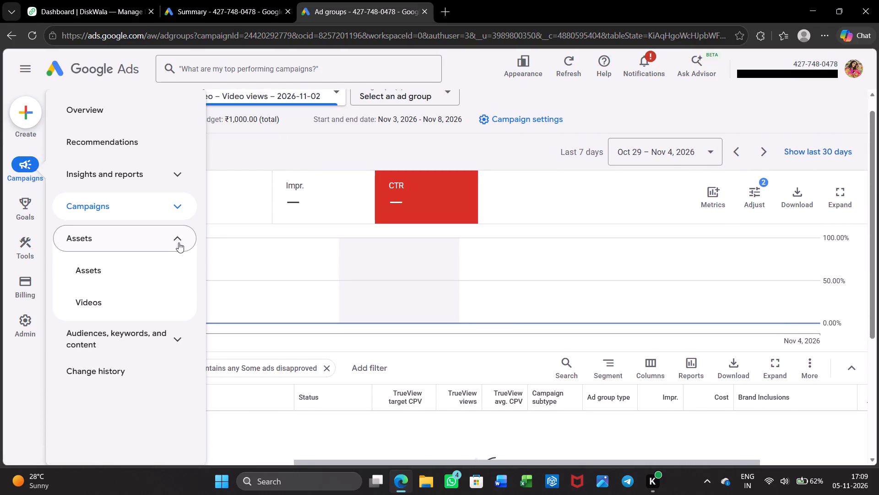
click(135, 271)
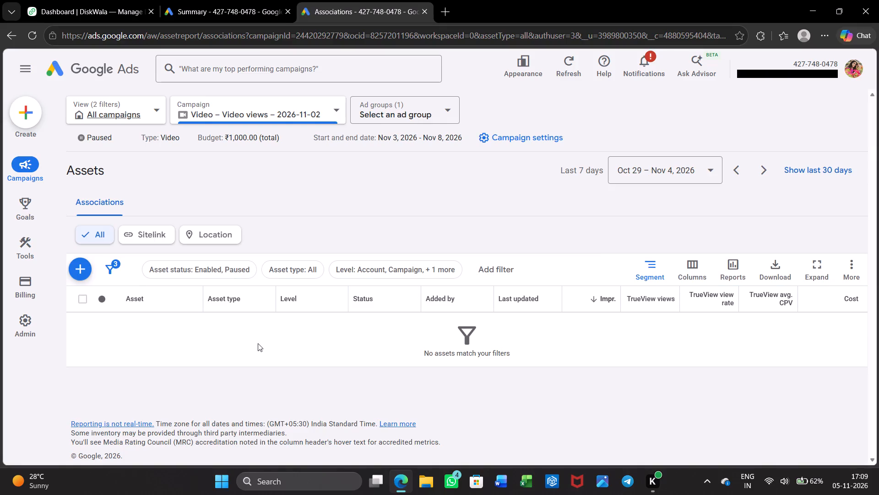
click(854, 262)
click(272, 375)
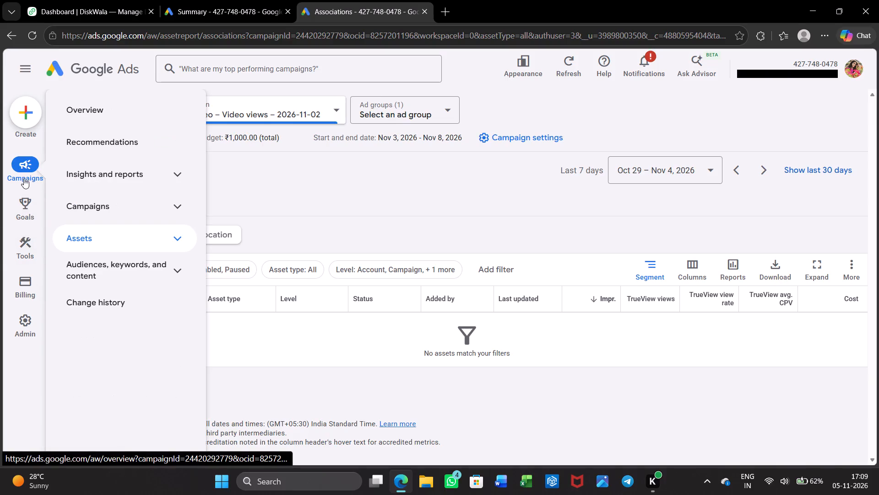
Go to the campaigns page for Video – Video views – 2026-11-02 and review its campaign settings.
click(172, 235)
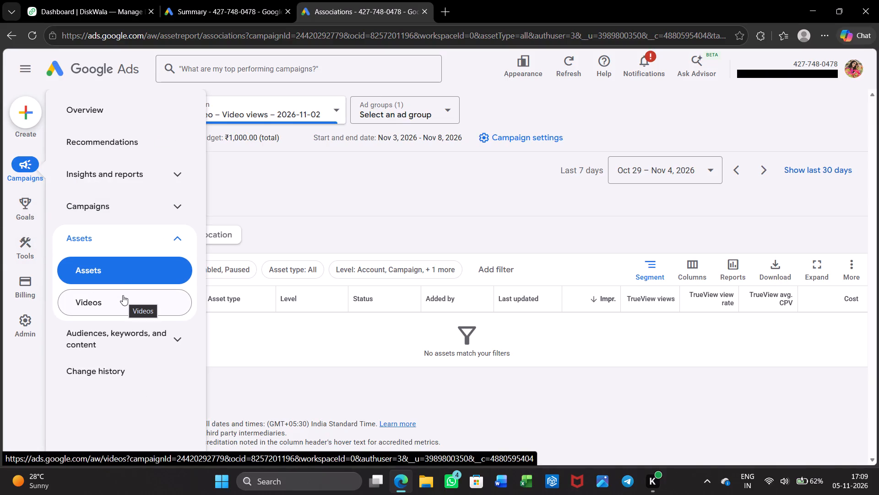
click(170, 203)
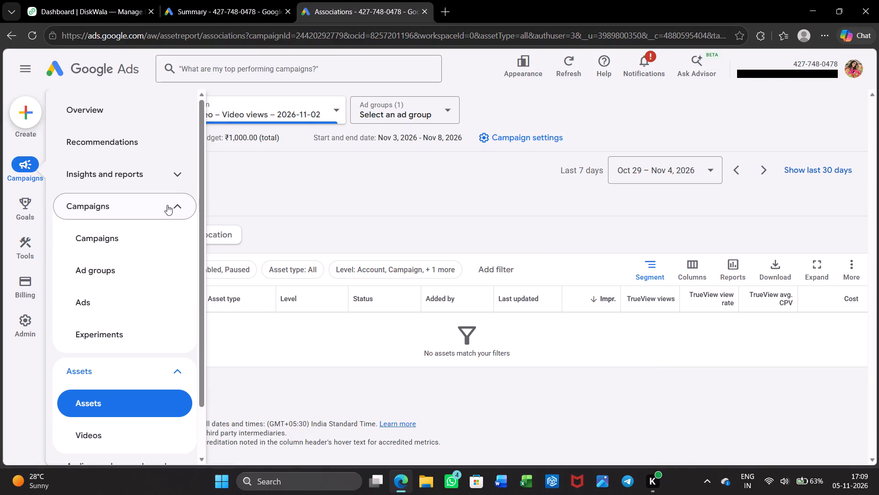
click(128, 243)
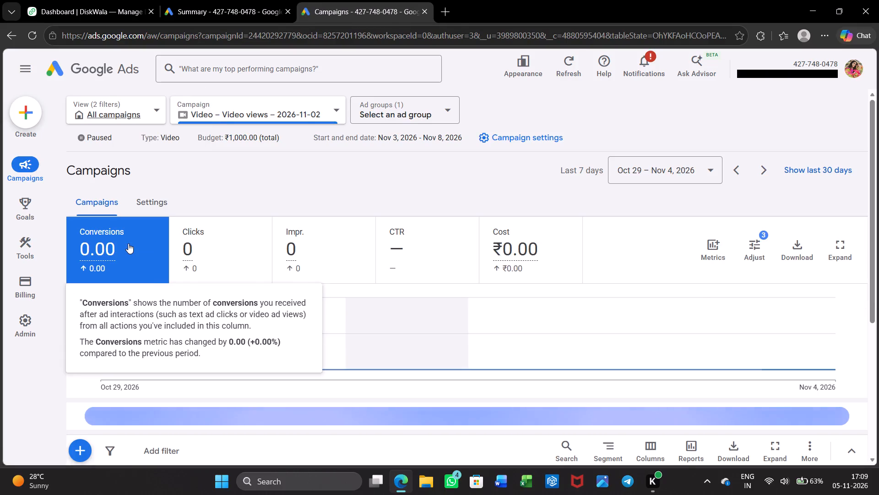
click(154, 204)
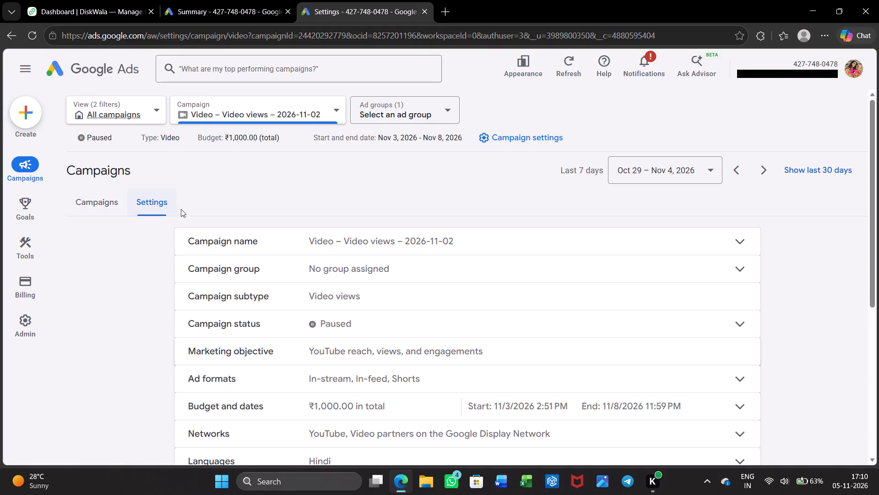
scroll(253, 313, down, 2)
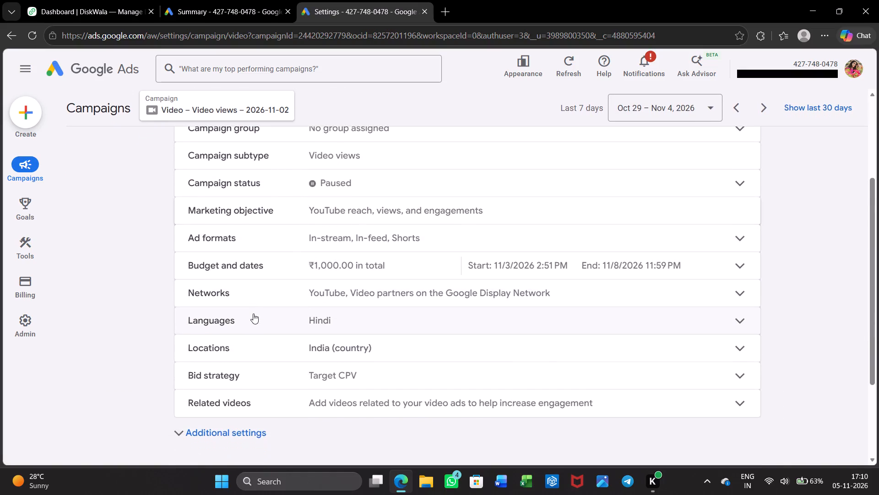
scroll(253, 313, up, 2)
scroll(101, 248, up, 1)
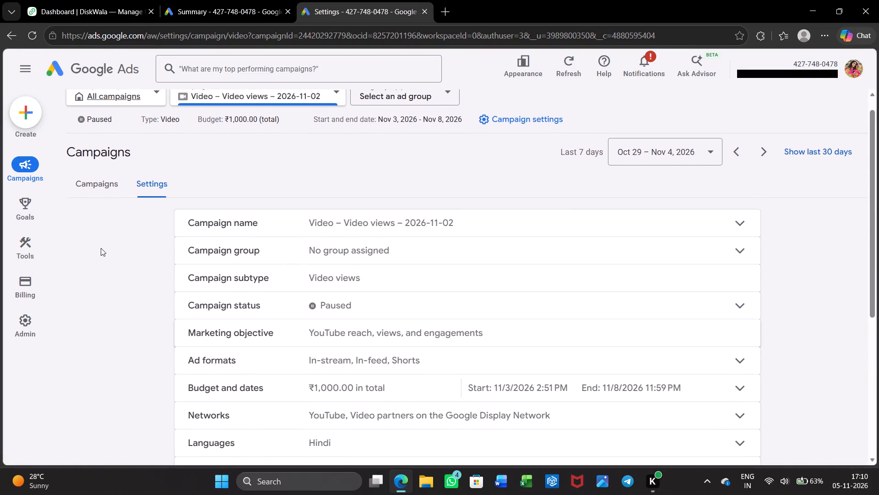
scroll(101, 248, up, 1)
Leave the settings, open the video campaign's Videos page and examine the listed videos.
click(103, 203)
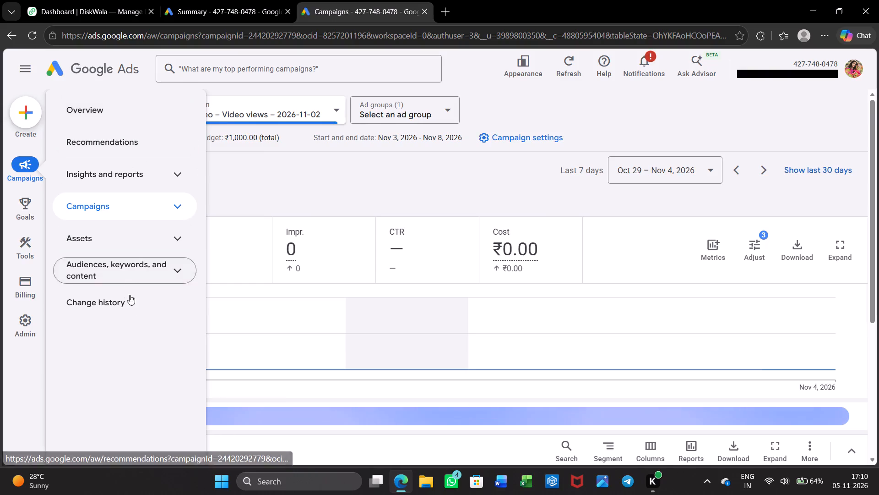
click(174, 237)
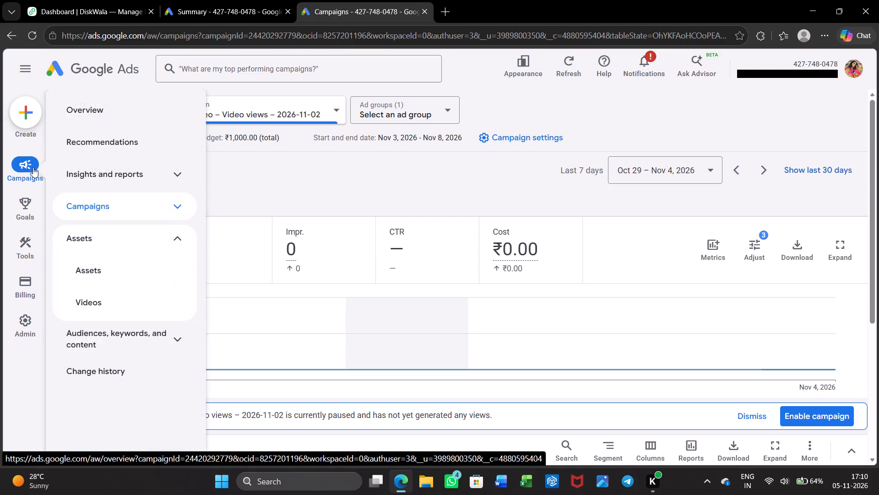
click(112, 299)
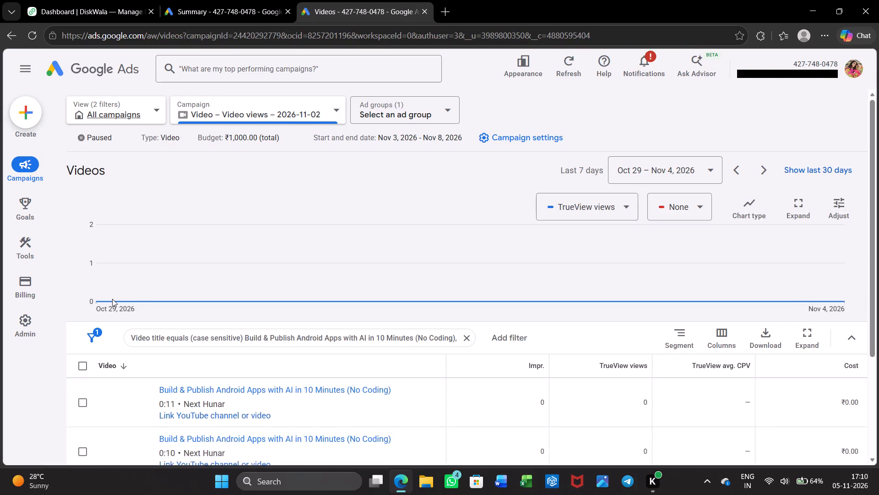
scroll(112, 299, down, 1)
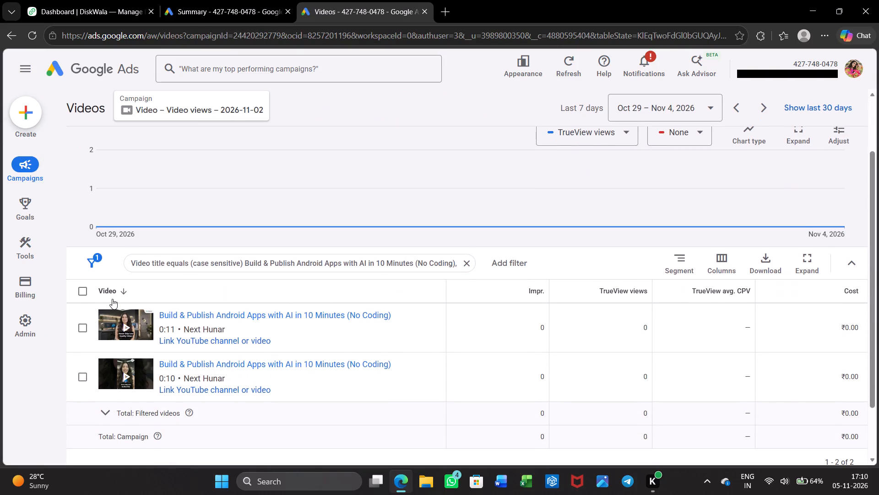
scroll(112, 299, down, 1)
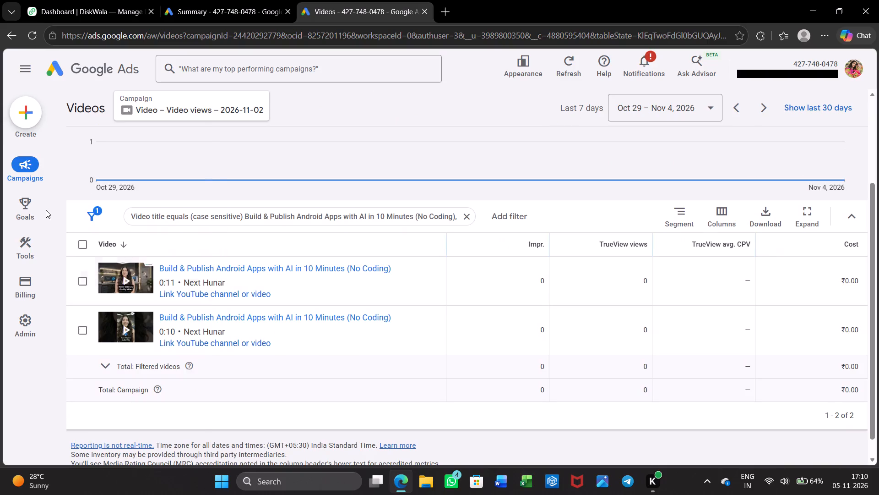
Open the video campaign's Assets page, filter it to the Video – Video views – 2026-11-02 ad group and examine the asset associations.
scroll(126, 222, up, 1)
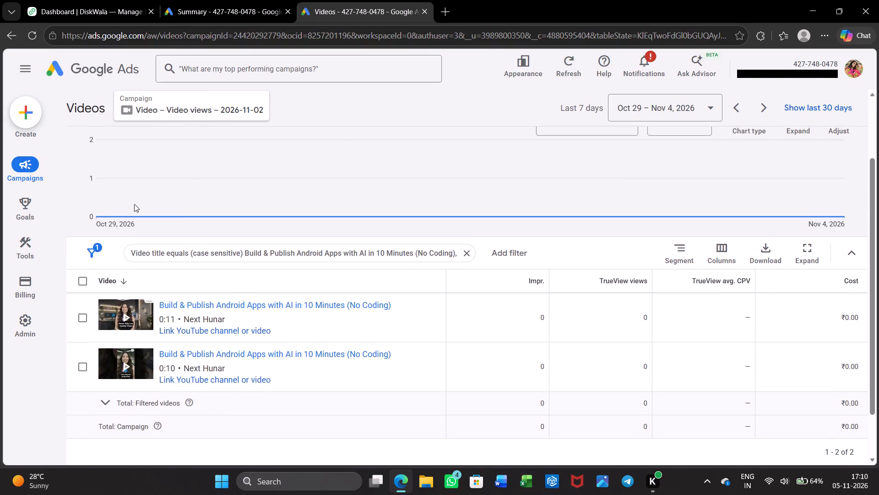
scroll(164, 230, up, 1)
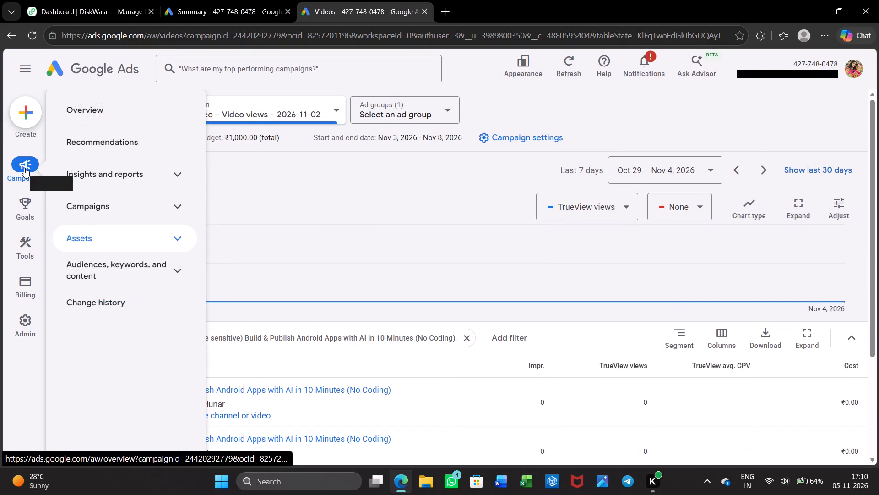
click(173, 231)
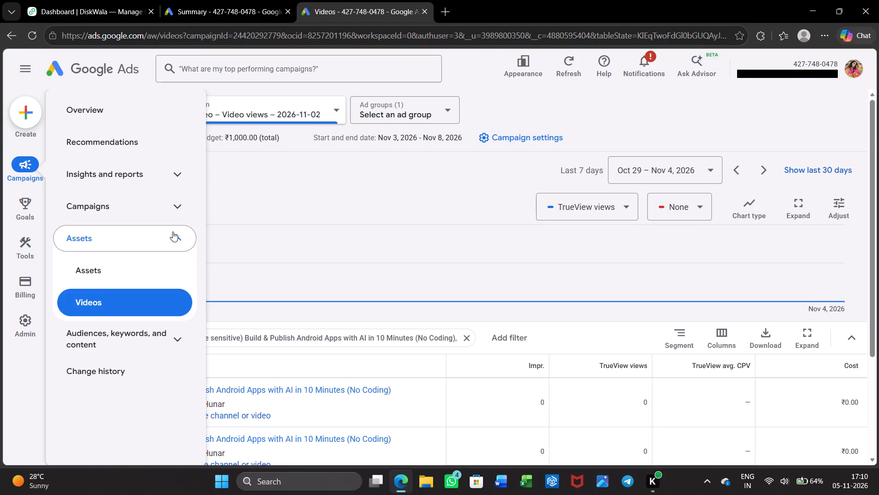
click(146, 271)
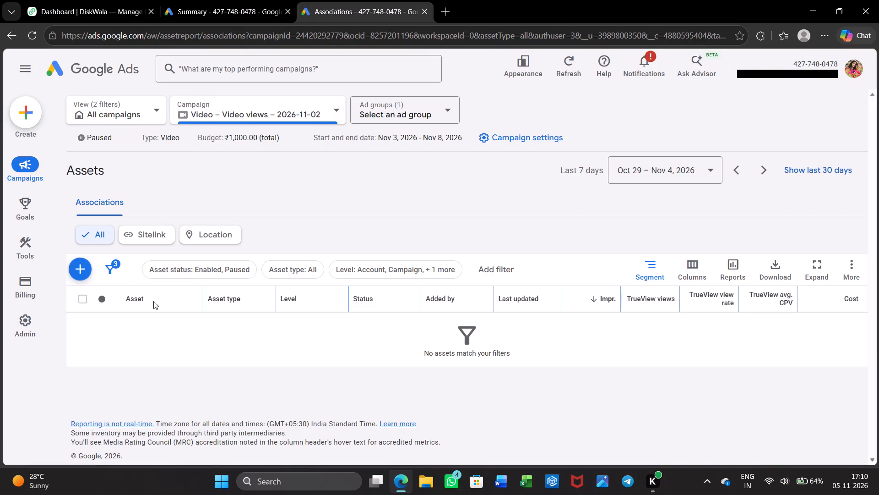
click(120, 301)
click(224, 179)
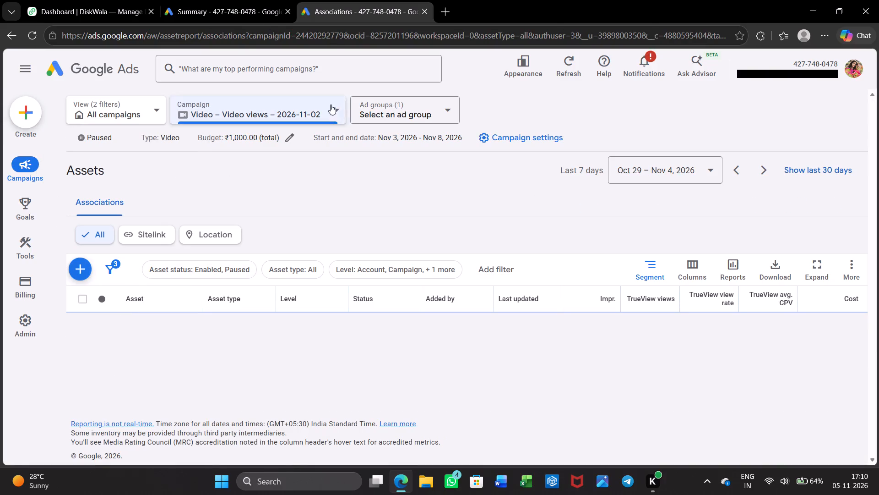
click(408, 109)
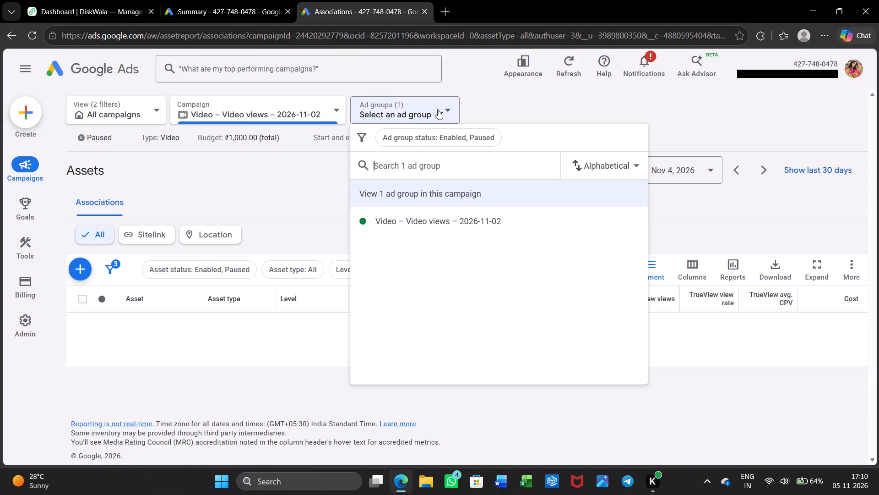
click(430, 222)
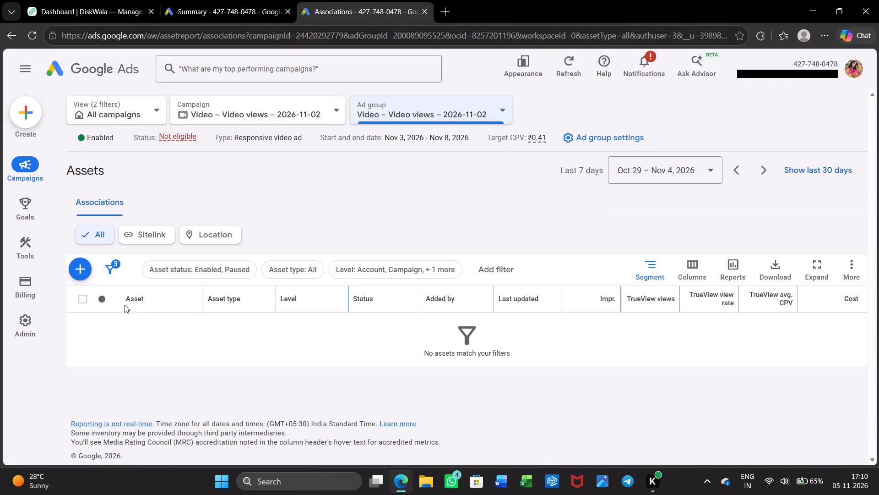
click(136, 302)
click(88, 296)
click(232, 199)
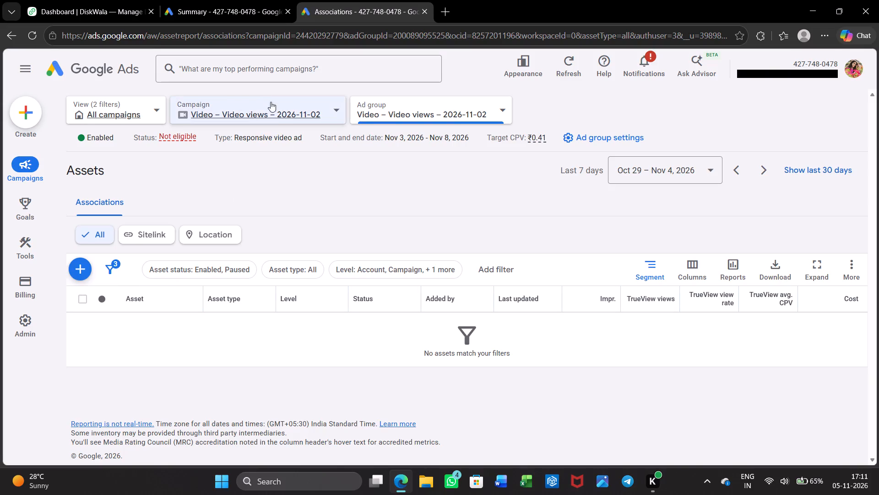
Clear the ad group selection, switch the Assets page to the Video campaigns view and check its campaign status filter options.
click(275, 108)
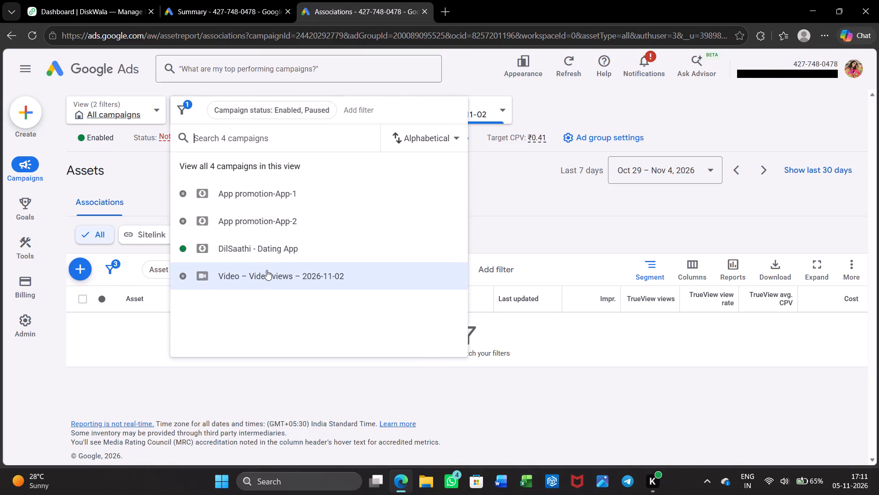
click(270, 275)
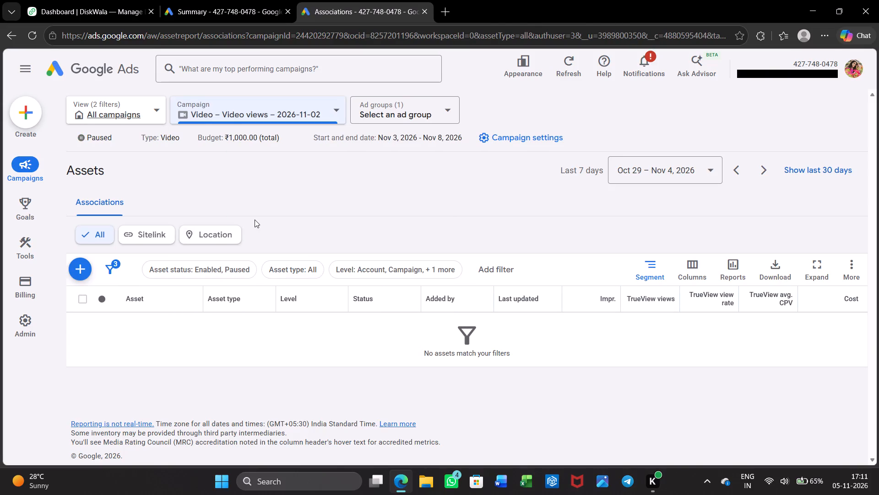
click(148, 105)
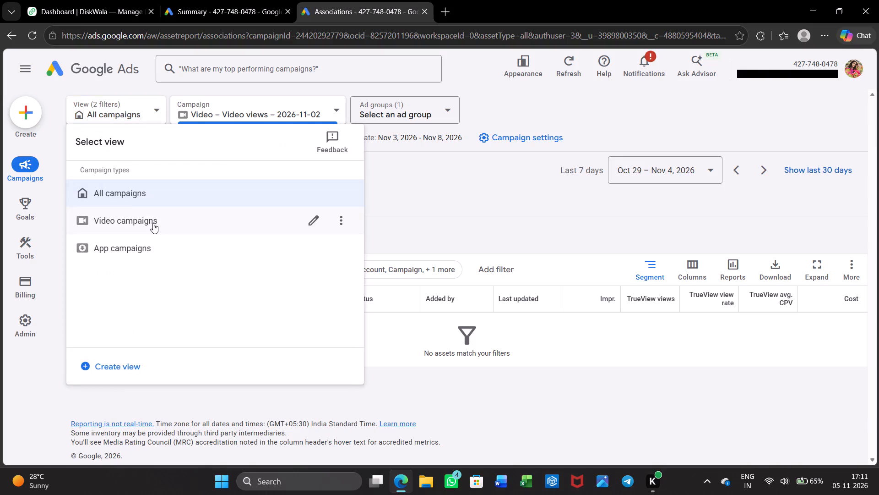
click(153, 223)
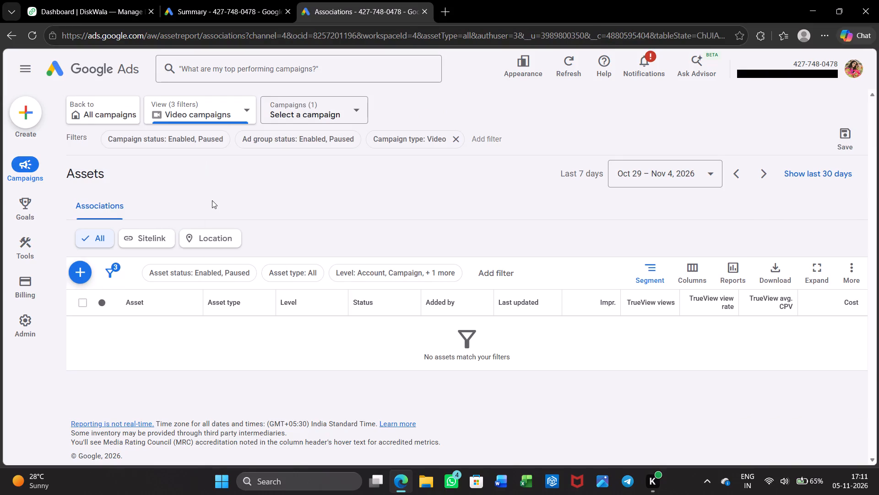
click(190, 139)
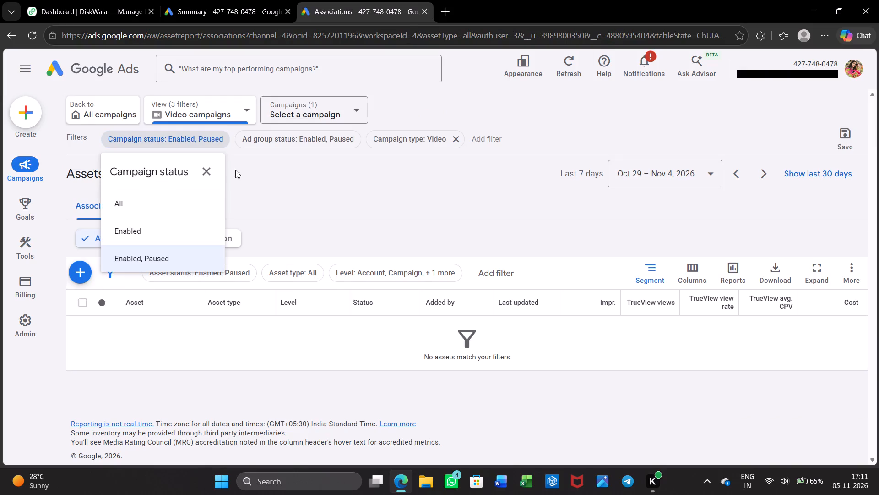
click(241, 180)
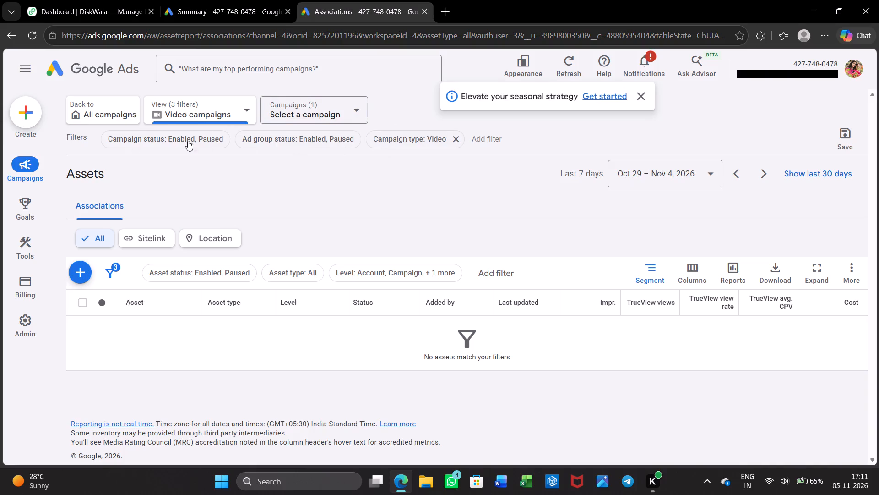
click(639, 92)
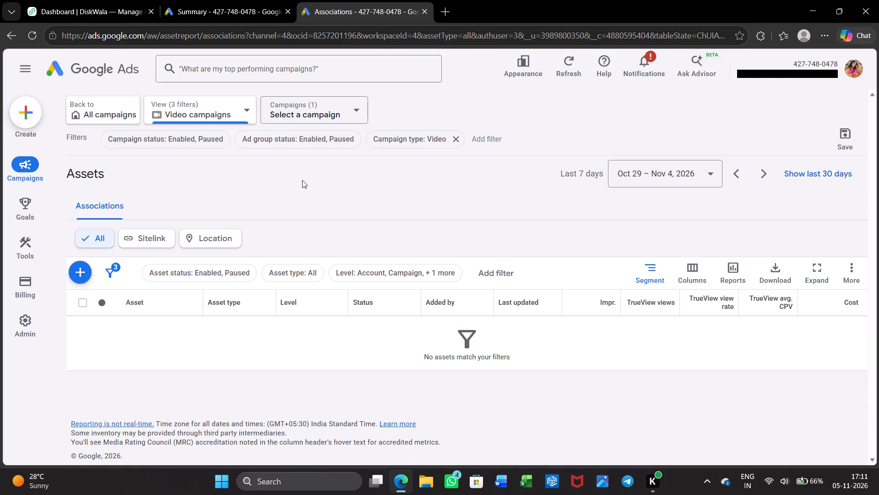
Open Asset studio and browse its image and video creation tools and the recent assets.
scroll(302, 180, down, 1)
scroll(302, 180, up, 1)
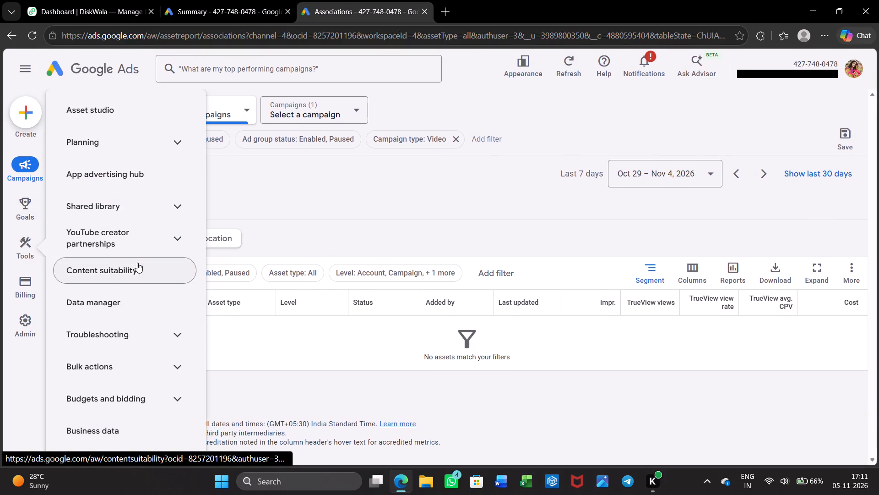
scroll(137, 263, down, 1)
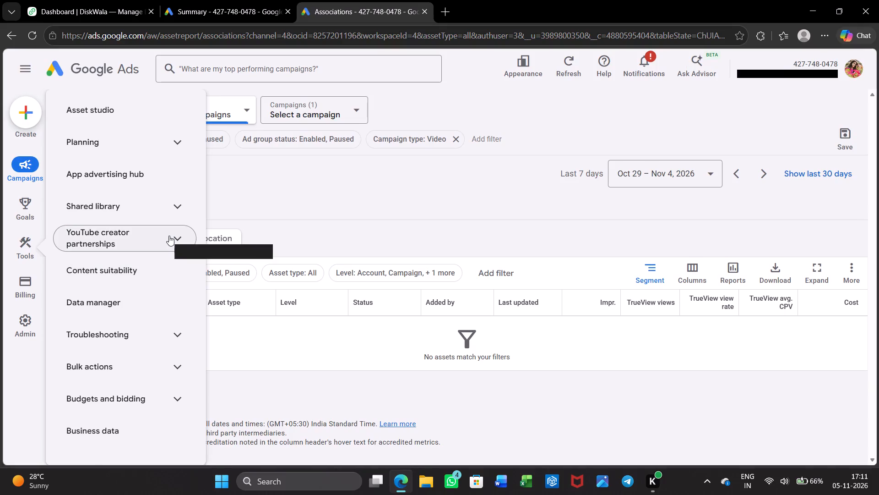
click(134, 111)
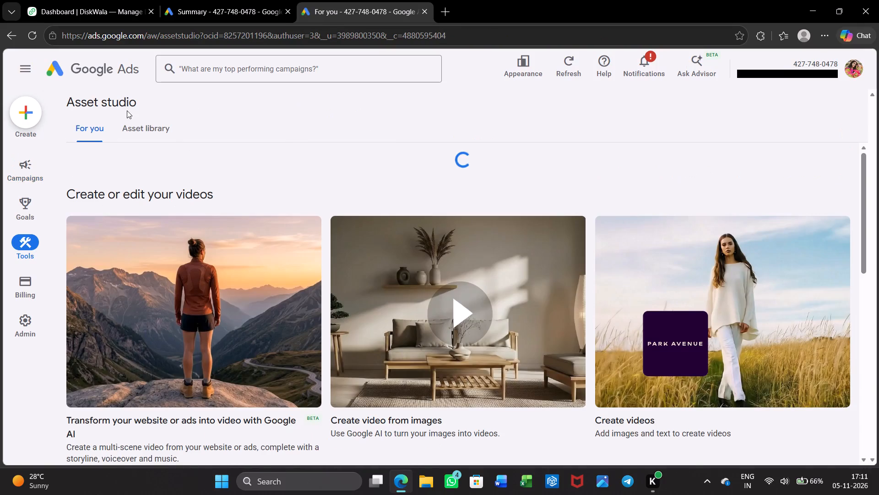
scroll(235, 170, down, 1)
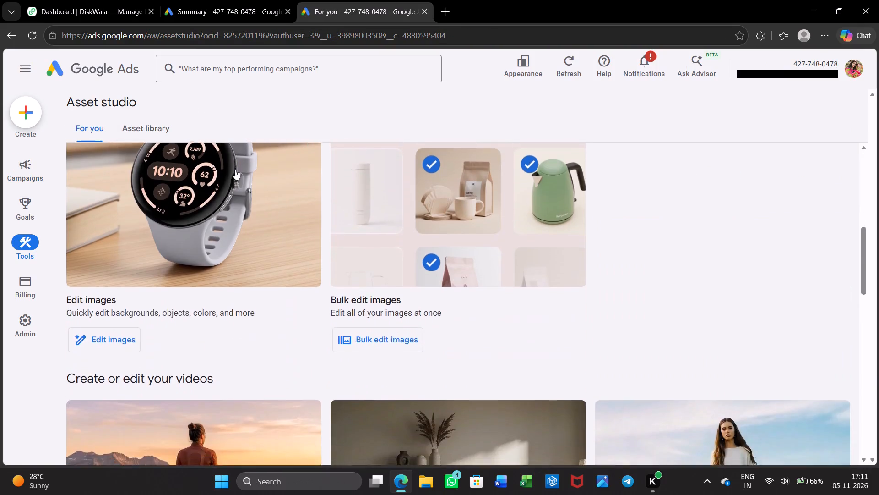
scroll(235, 170, up, 4)
scroll(235, 170, down, 4)
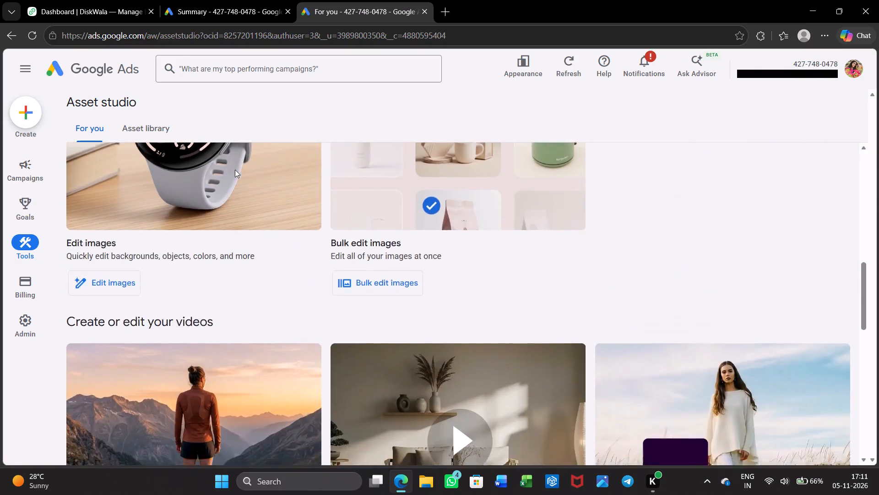
scroll(235, 170, down, 1)
scroll(235, 170, up, 1)
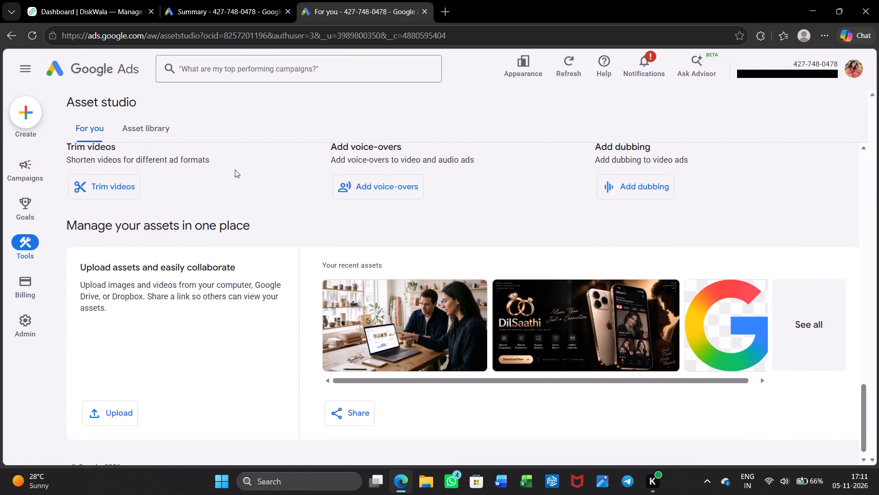
scroll(235, 170, up, 8)
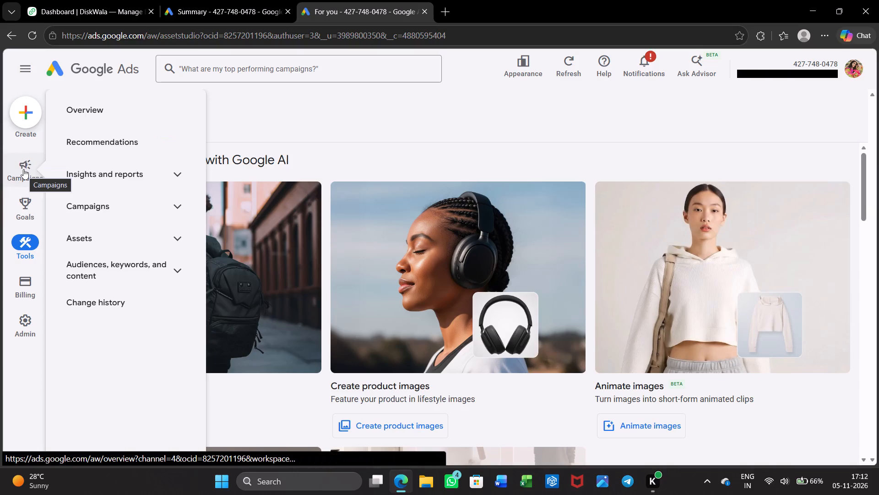
Open the Overview for video campaigns, examine its Video ads card and check the ads page of the listed ad group before returning.
click(113, 110)
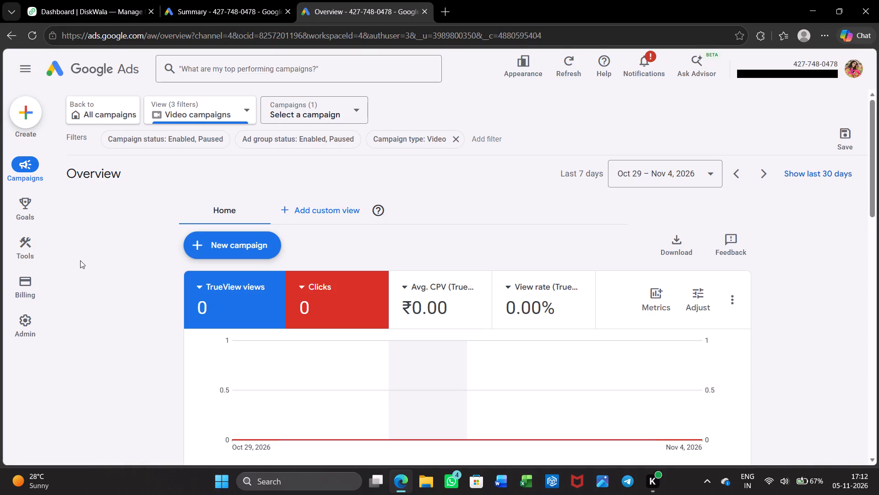
scroll(80, 260, up, 1)
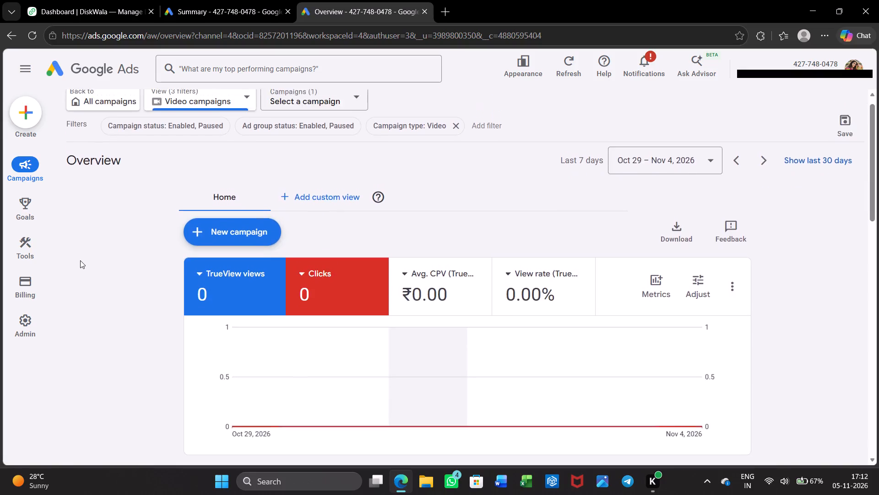
scroll(80, 260, down, 2)
scroll(80, 260, up, 3)
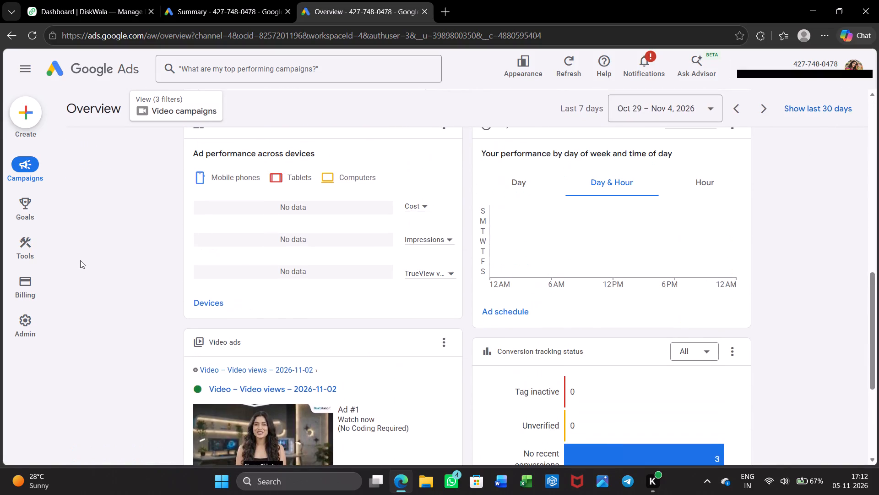
scroll(80, 260, down, 2)
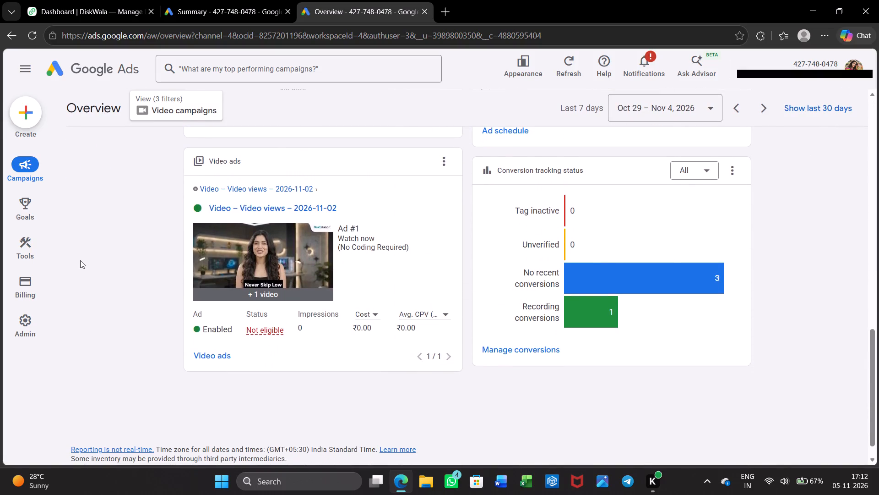
click(448, 162)
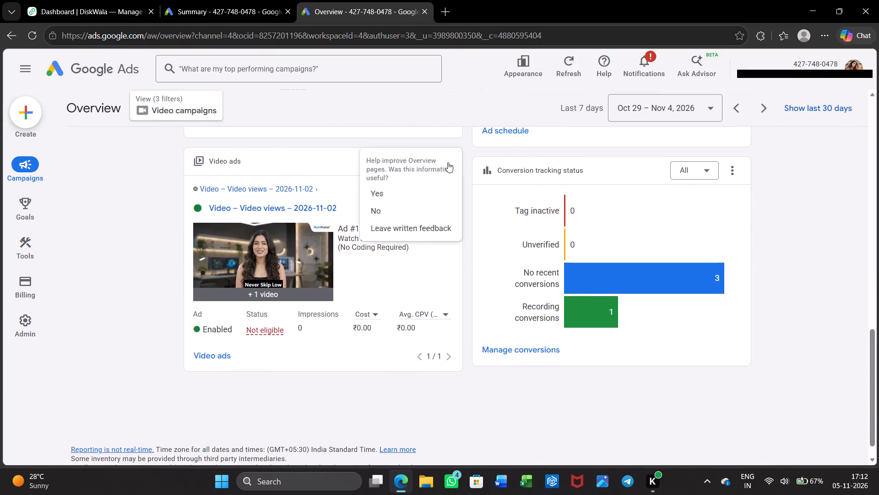
click(145, 276)
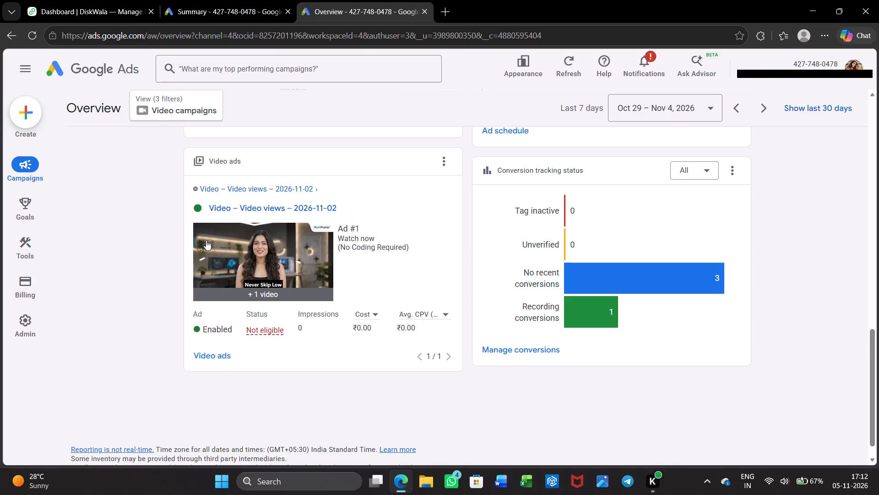
click(288, 209)
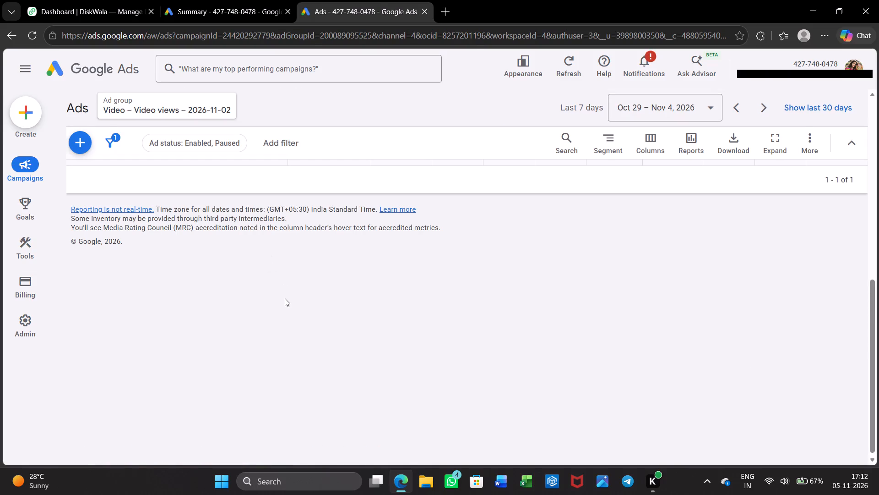
scroll(285, 298, right, 7)
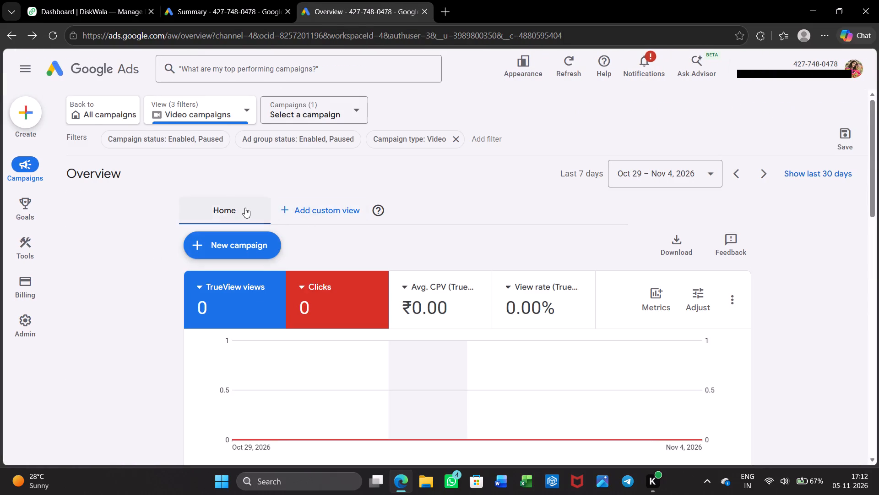
Review the performance card's options and the account diagnostics on the video campaigns Overview.
scroll(102, 252, up, 1)
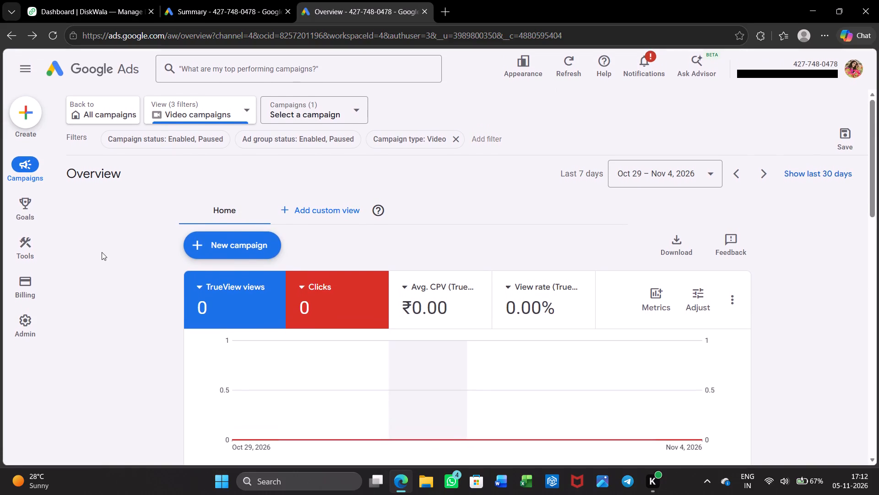
scroll(102, 252, down, 1)
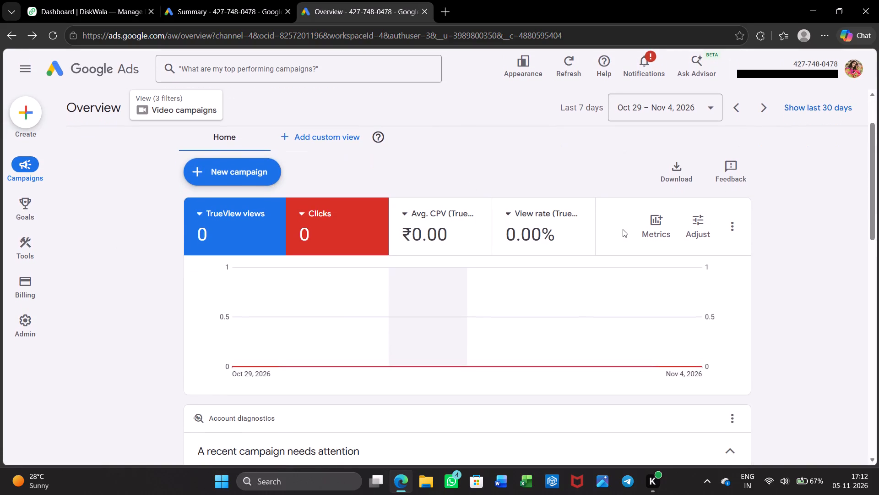
click(734, 229)
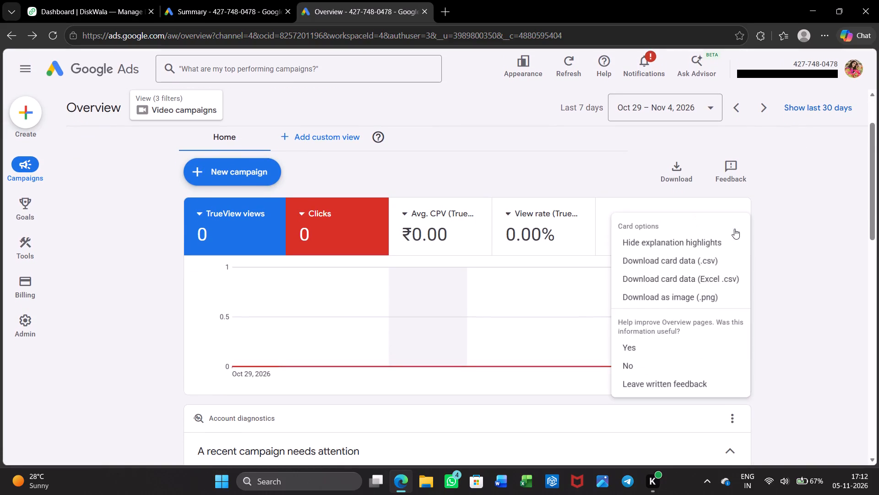
click(96, 350)
scroll(96, 350, down, 1)
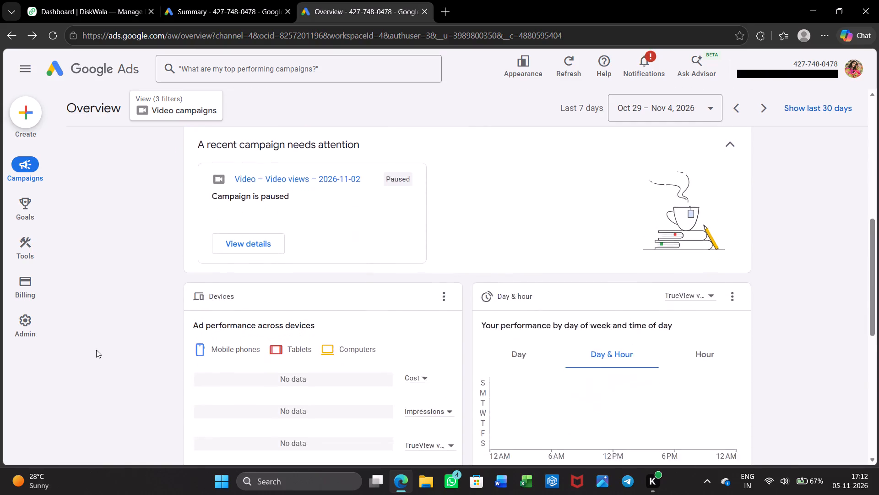
Examine the account diagnostics, devices, day and hour, video ads and conversion tracking cards on the video campaigns Overview.
scroll(96, 350, up, 1)
scroll(96, 350, down, 1)
scroll(96, 350, up, 3)
scroll(96, 350, down, 3)
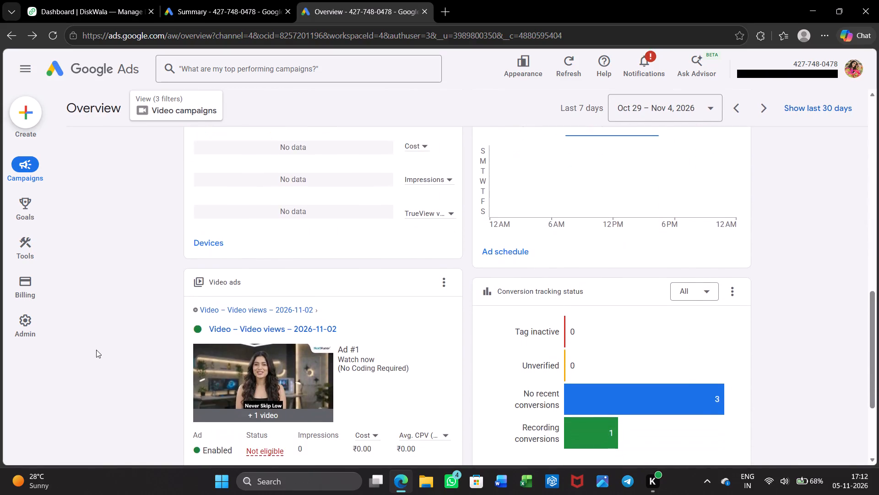
scroll(96, 350, up, 5)
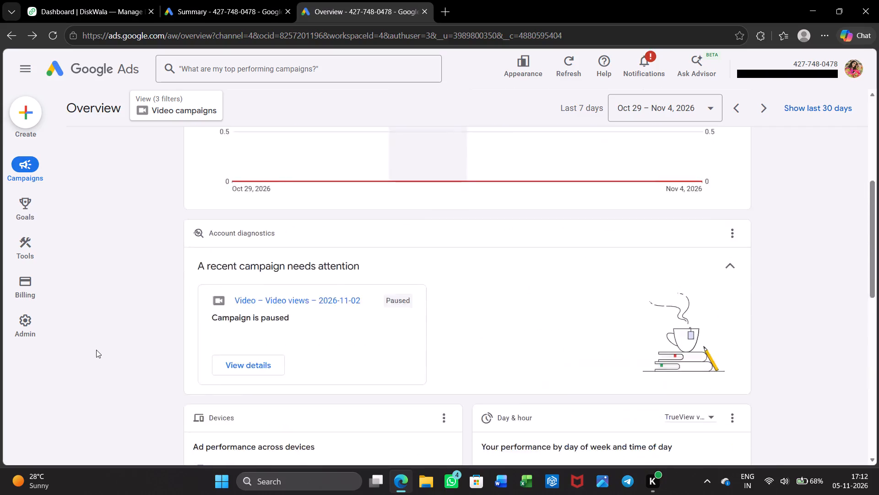
scroll(76, 254, up, 2)
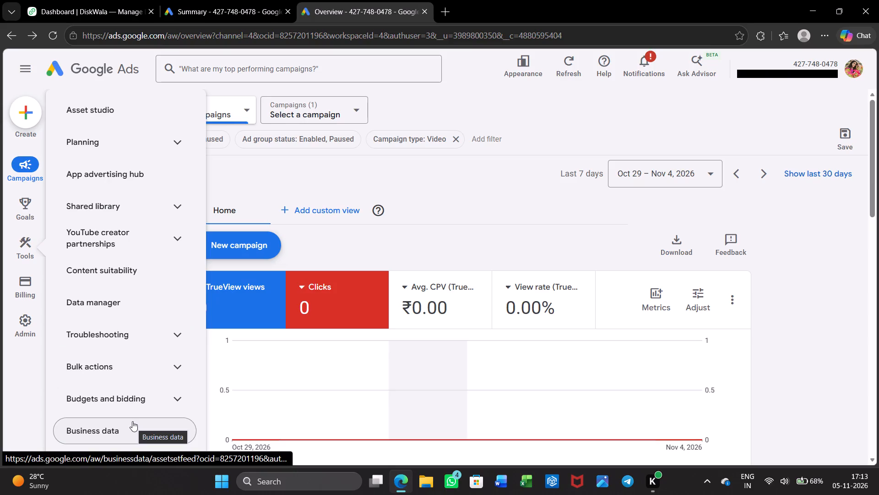
scroll(128, 321, up, 1)
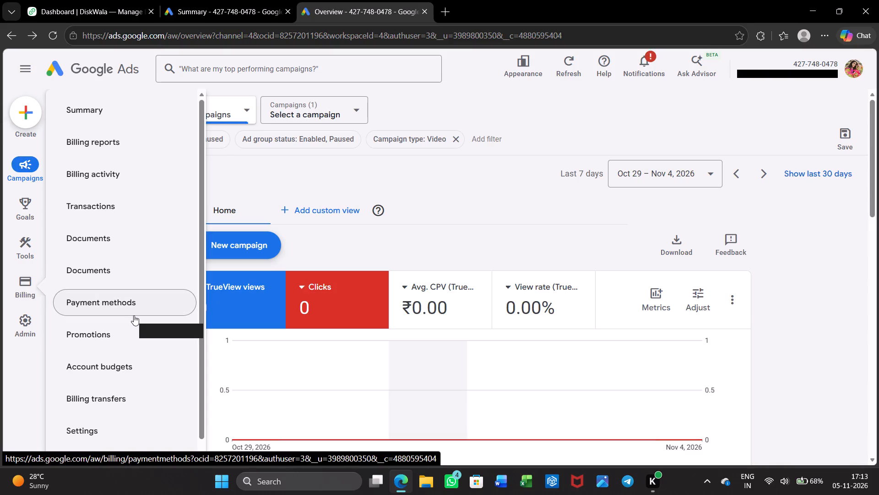
click(28, 379)
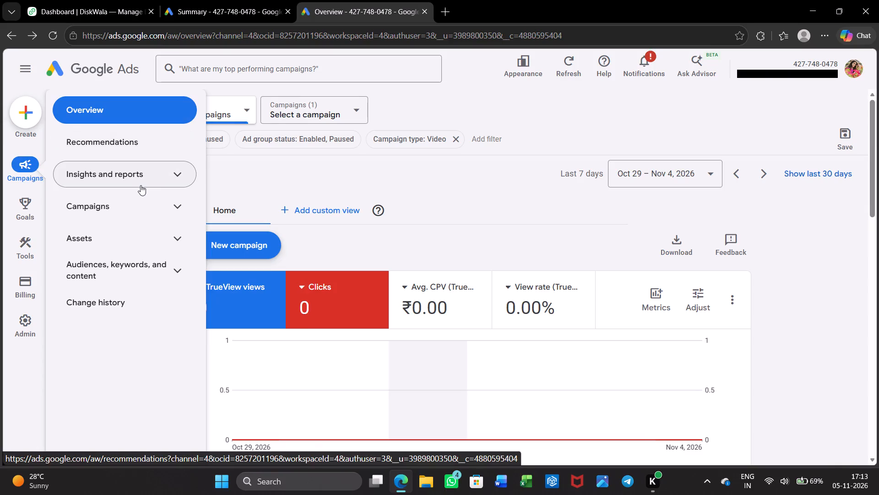
click(174, 229)
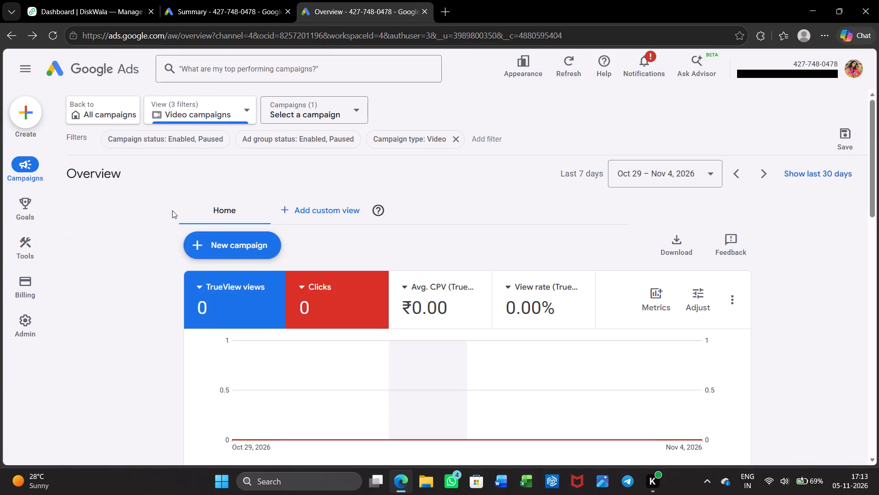
Switch the Overview to the App campaigns view, check App promotion-App-2 and select the DilSaathi - Dating App campaign.
click(249, 107)
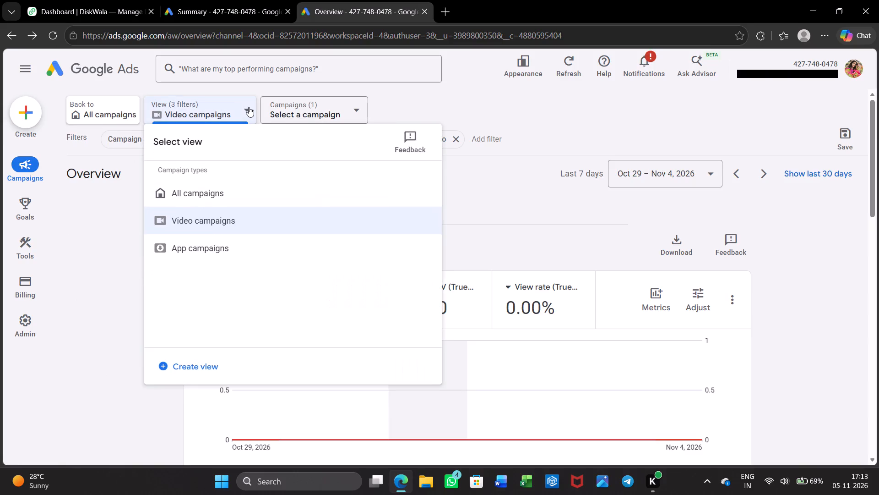
click(243, 242)
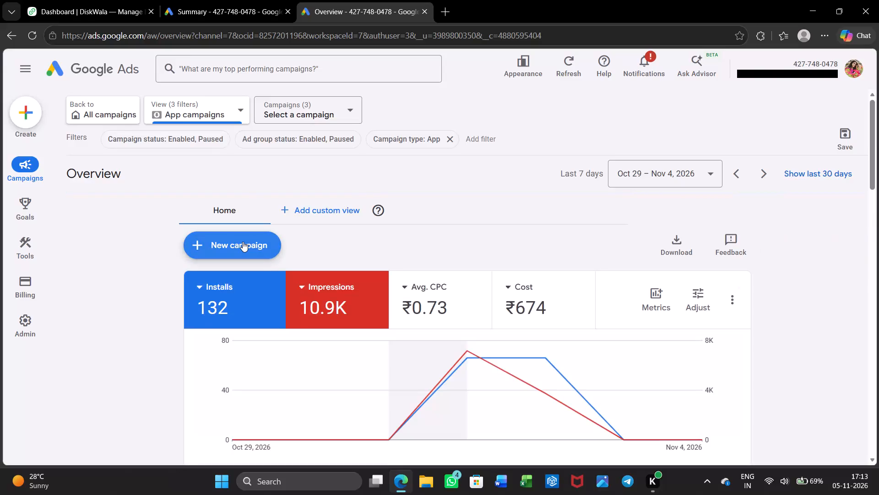
click(224, 108)
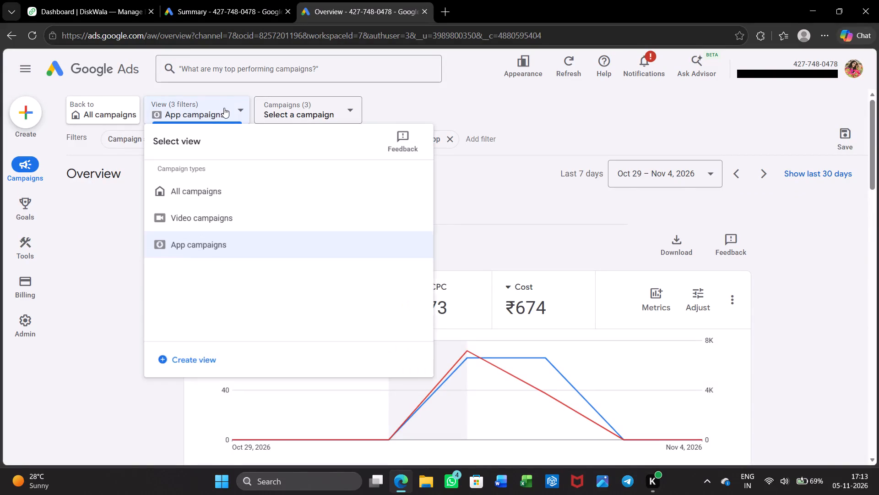
click(294, 105)
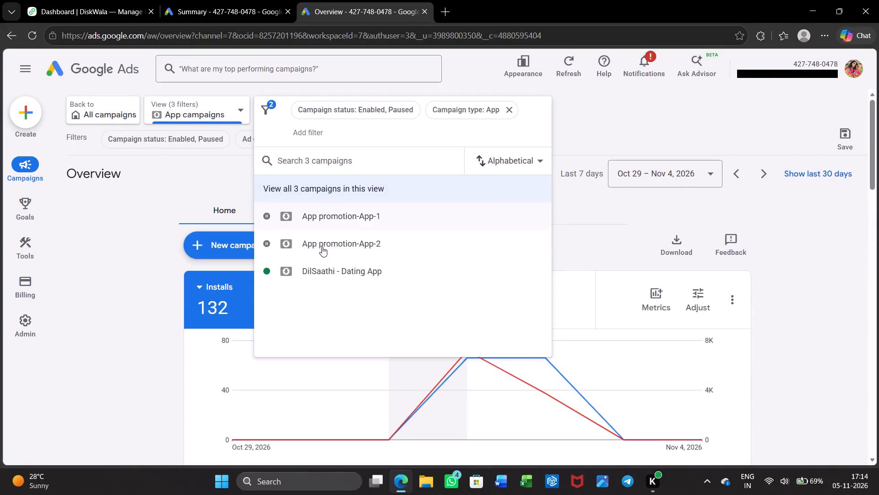
click(338, 240)
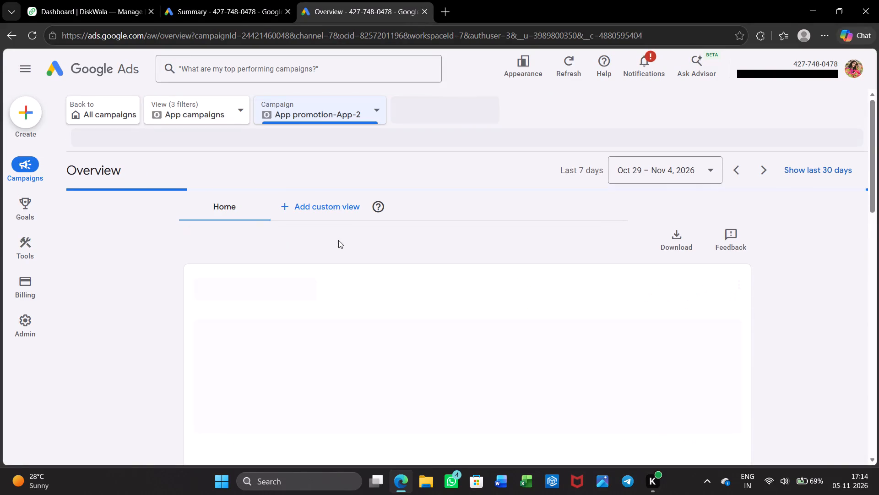
click(326, 118)
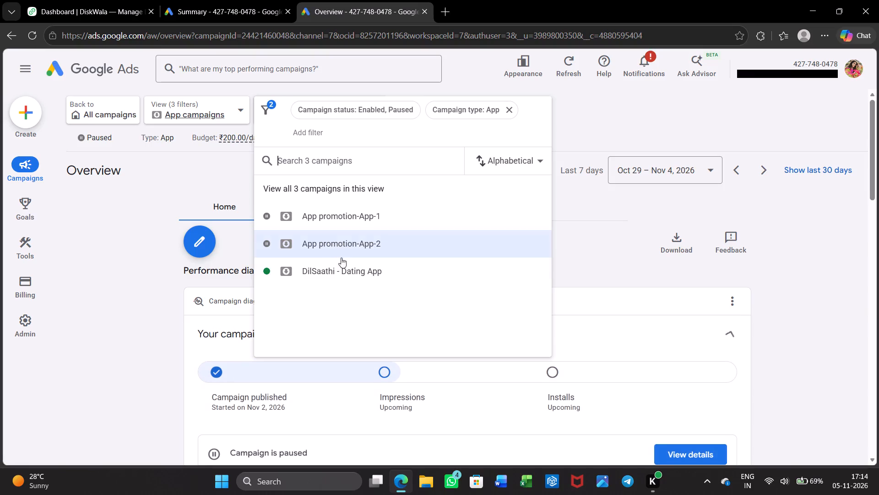
click(351, 269)
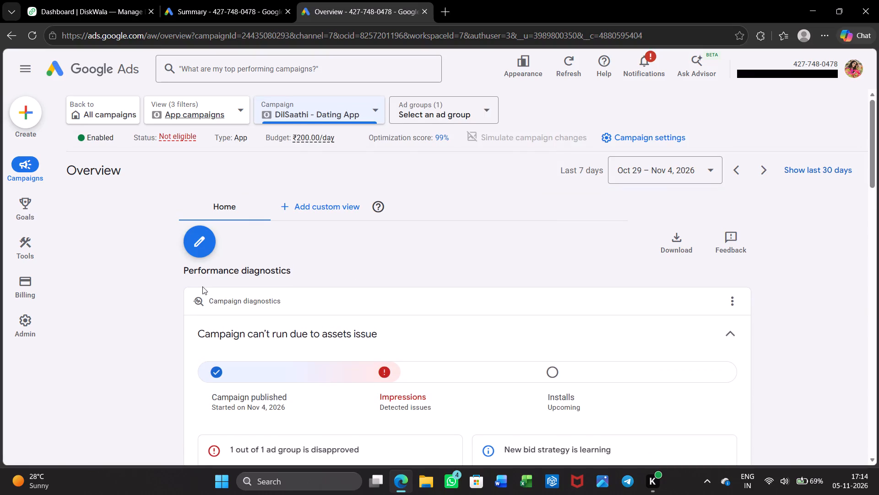
Review the campaign diagnostics details for the disapproved ad group in the DilSaathi campaign and close them.
scroll(156, 330, down, 1)
click(261, 373)
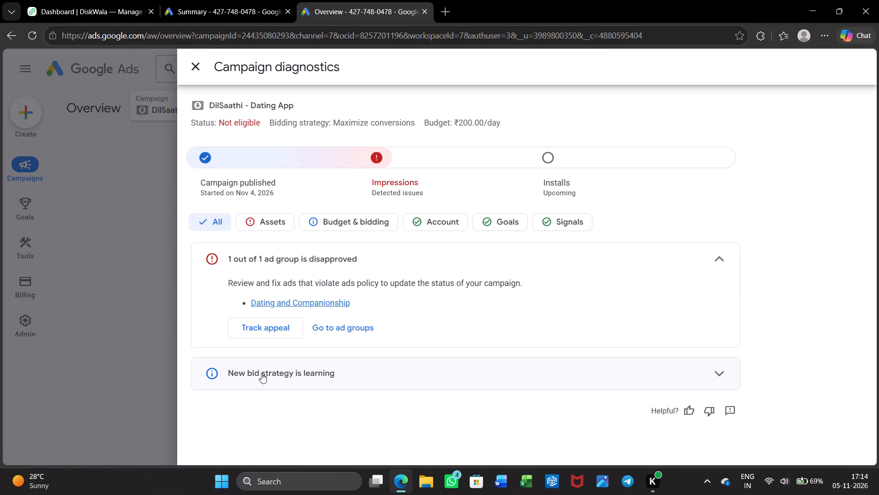
click(131, 309)
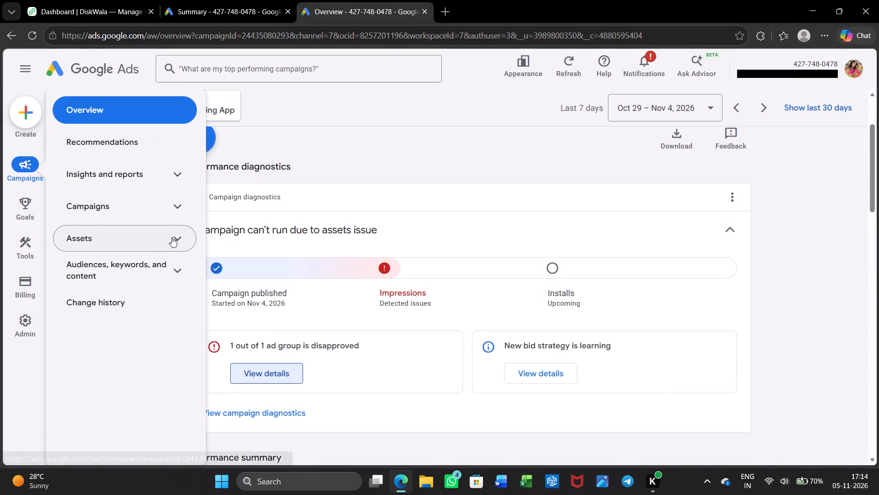
Open the DilSaathi campaign's Assets page and check its Performance and Associations views.
click(172, 237)
click(145, 278)
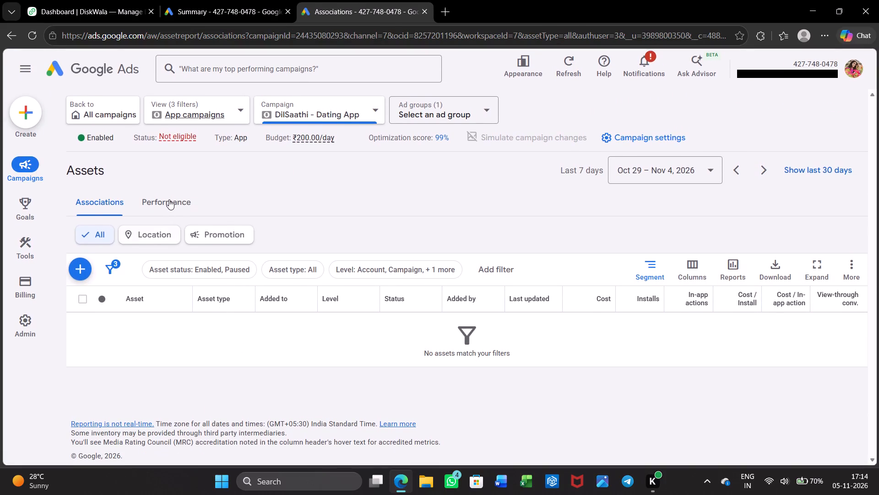
click(169, 199)
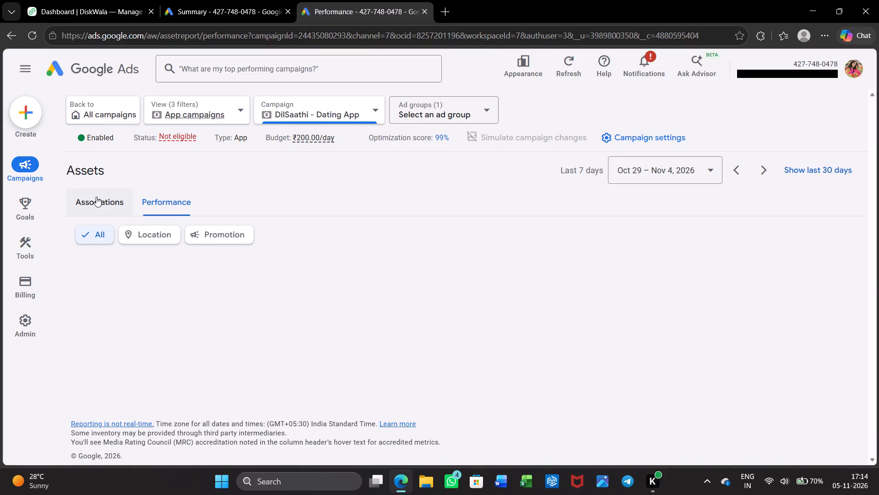
click(96, 197)
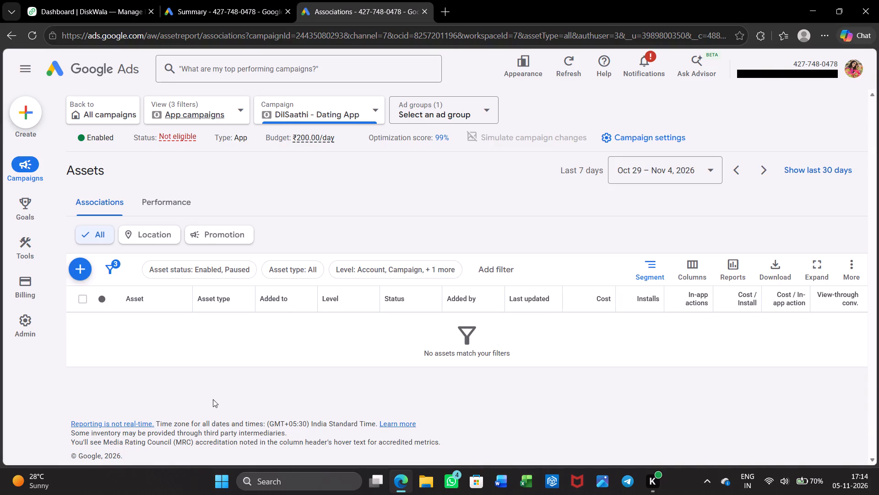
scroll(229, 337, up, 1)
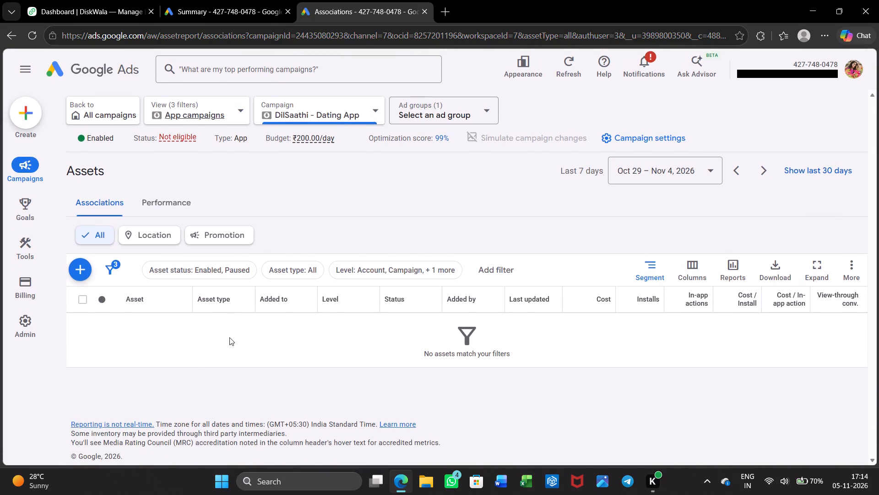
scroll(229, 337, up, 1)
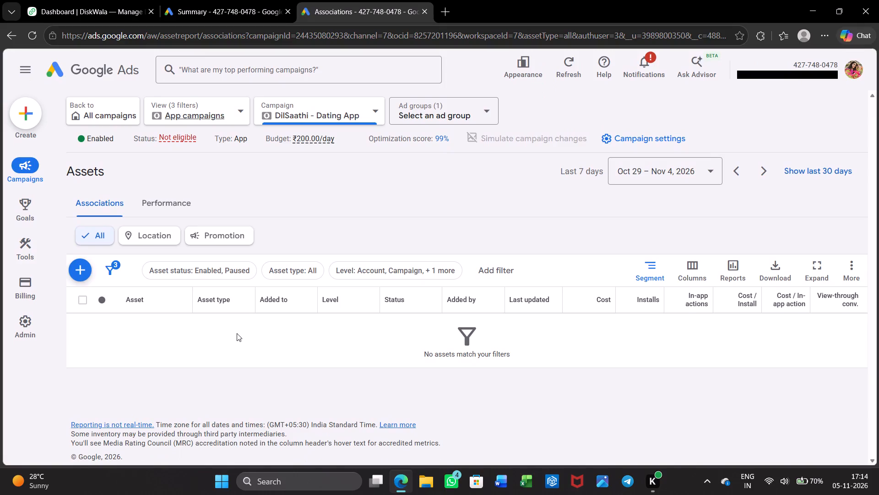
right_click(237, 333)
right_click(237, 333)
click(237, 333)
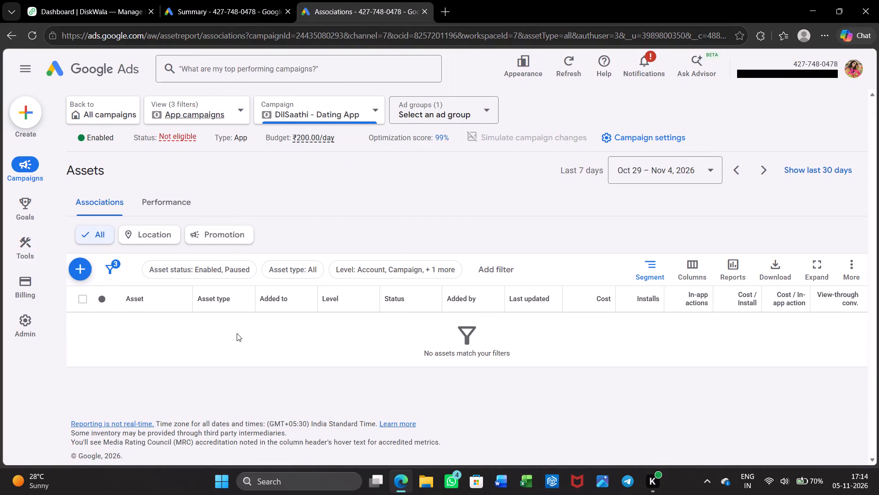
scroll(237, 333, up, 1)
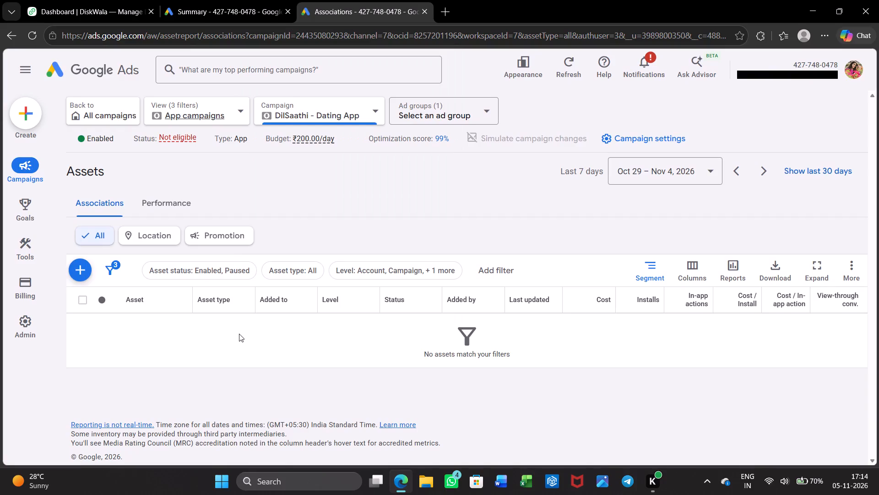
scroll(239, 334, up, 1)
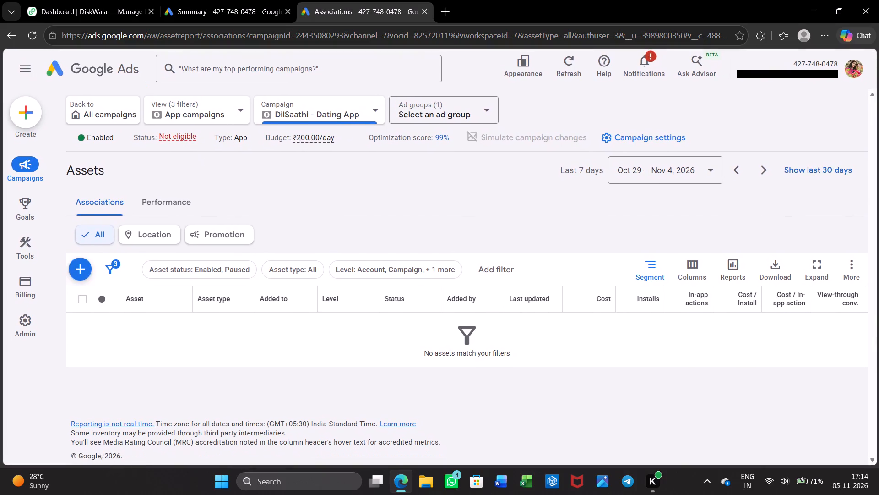
Check the status details of the DilSaathi - Dating App campaign.
click(183, 134)
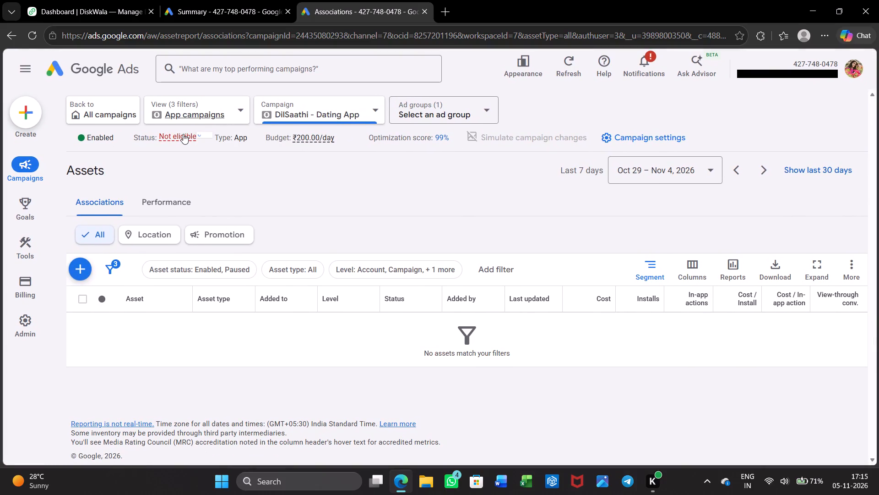
click(183, 134)
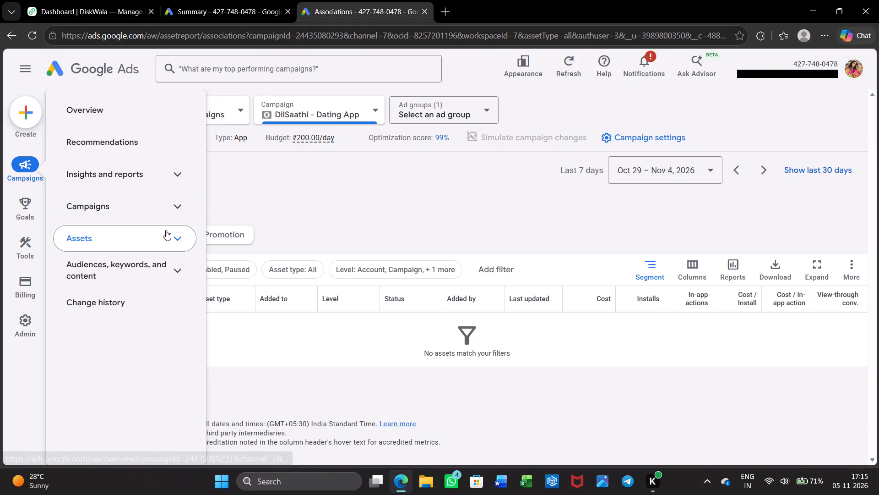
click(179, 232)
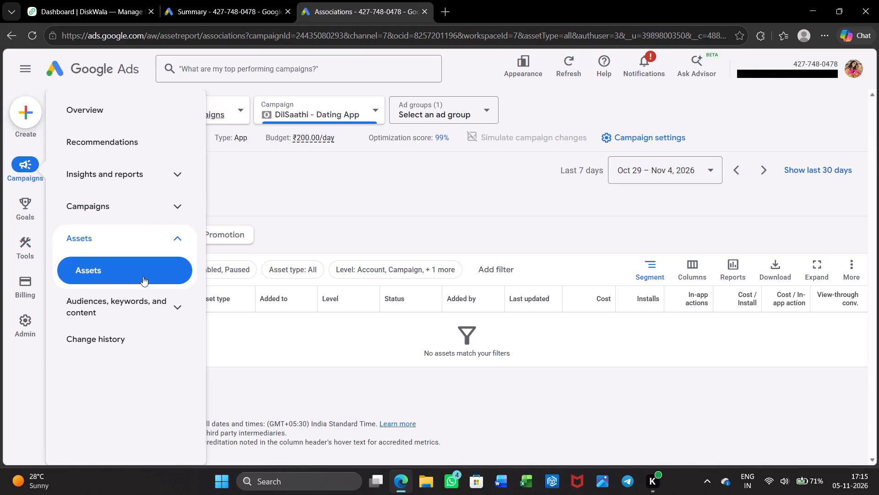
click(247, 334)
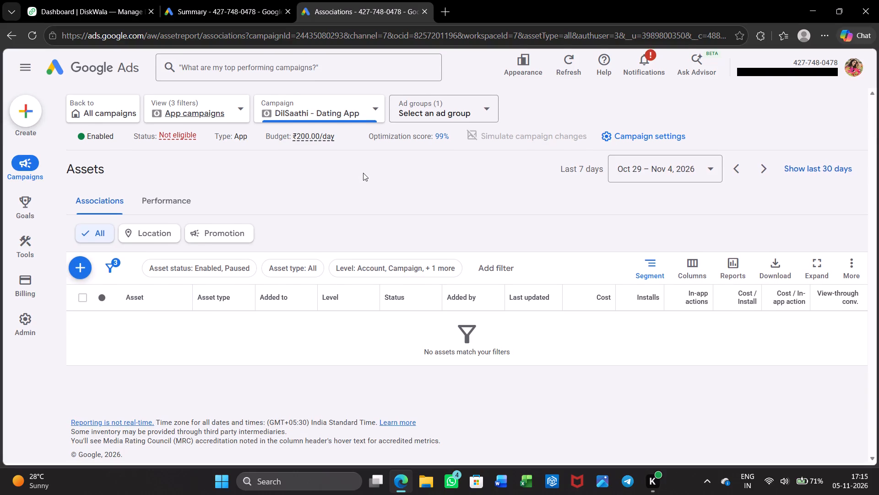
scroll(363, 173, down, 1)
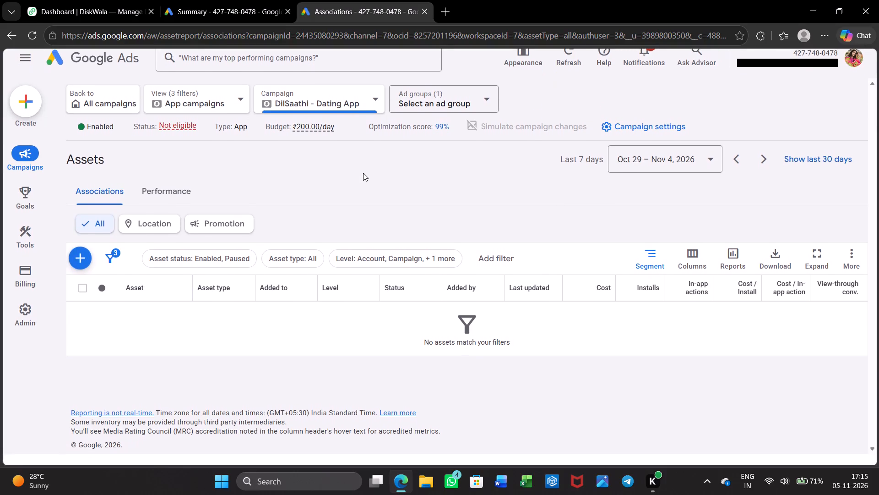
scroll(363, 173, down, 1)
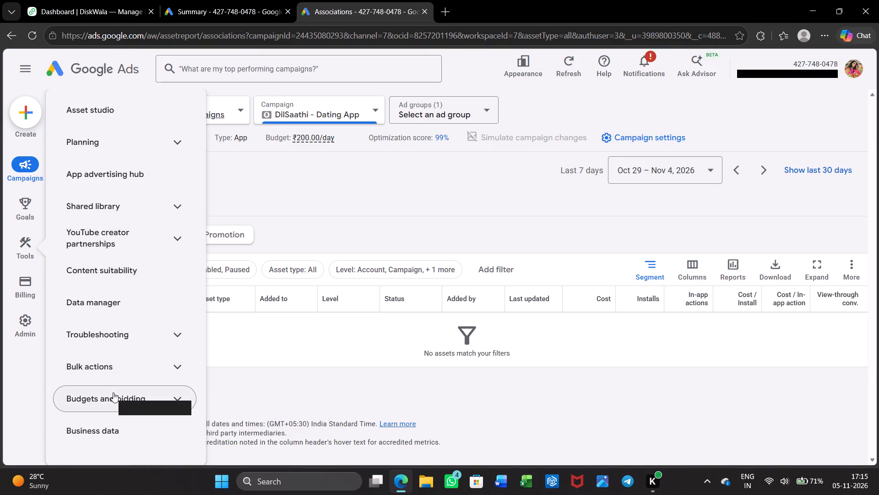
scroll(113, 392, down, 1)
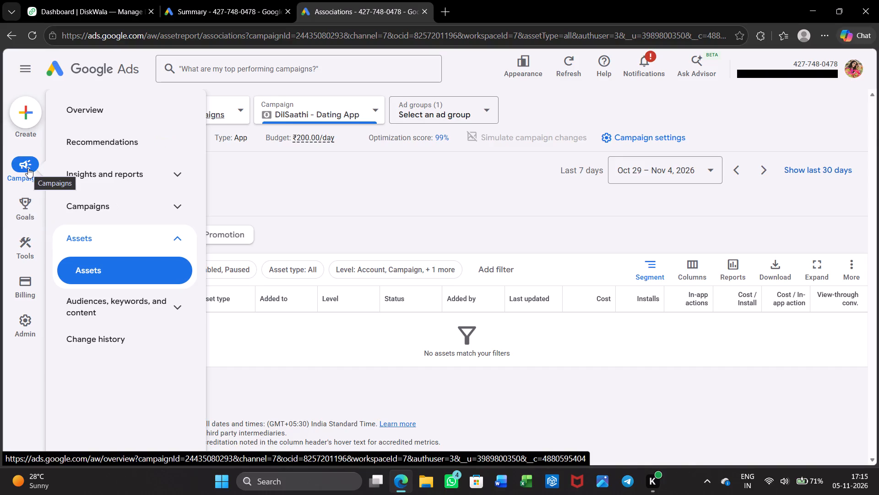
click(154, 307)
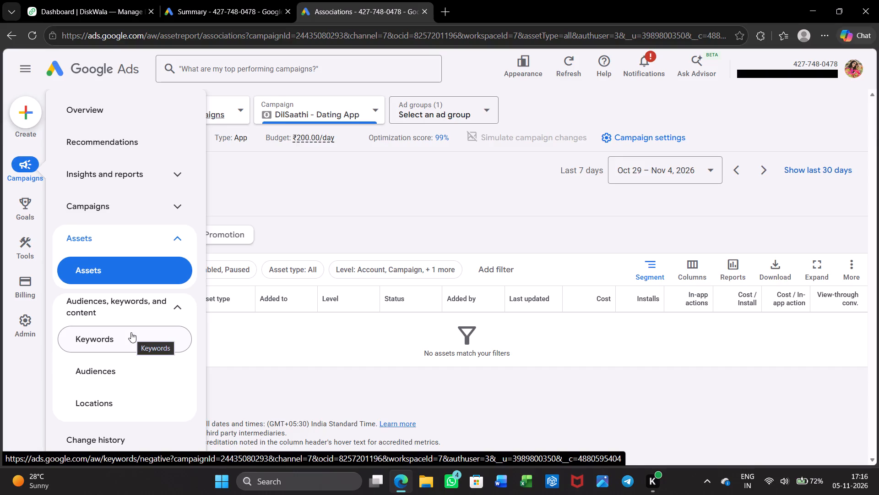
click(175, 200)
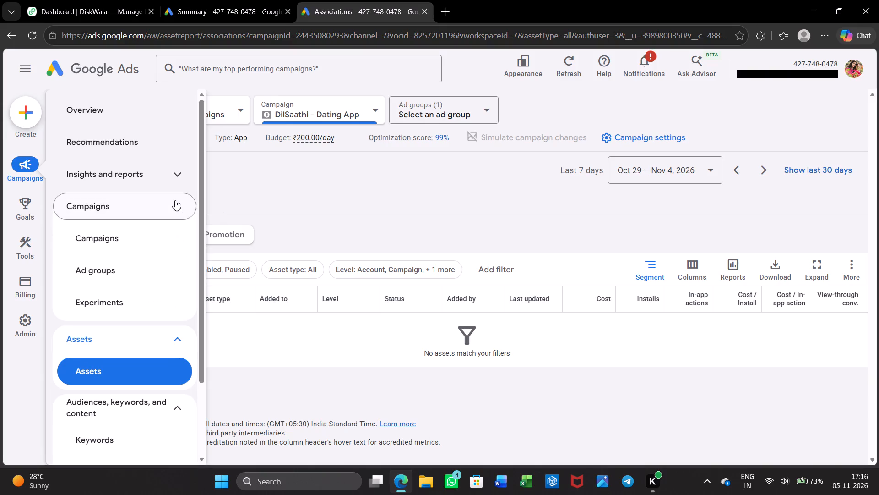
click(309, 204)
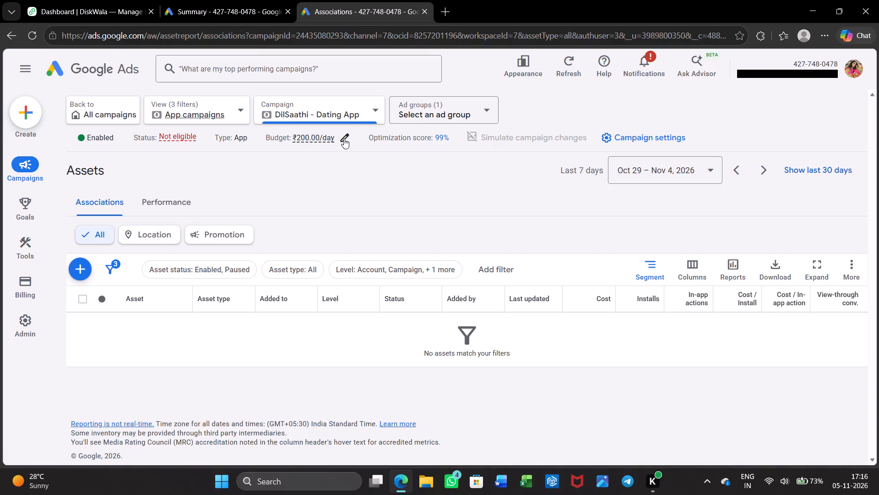
Open the DilSaathi campaign's daily budget editor and close it.
click(344, 138)
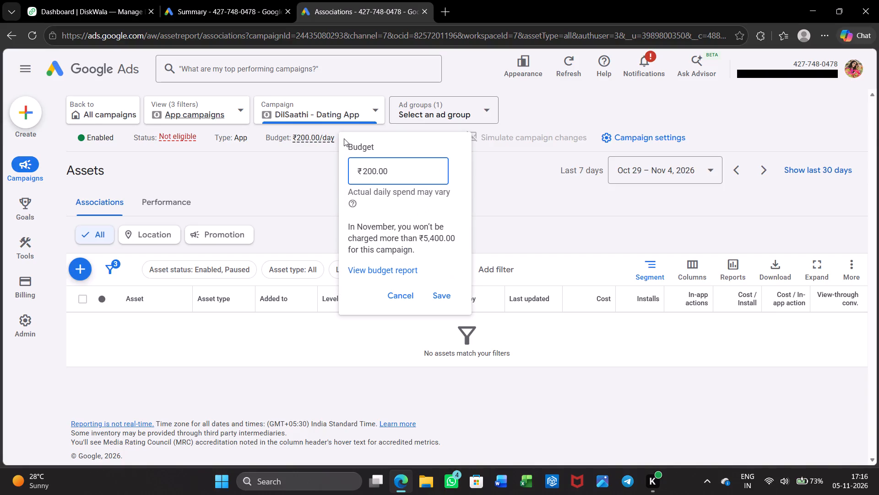
click(282, 191)
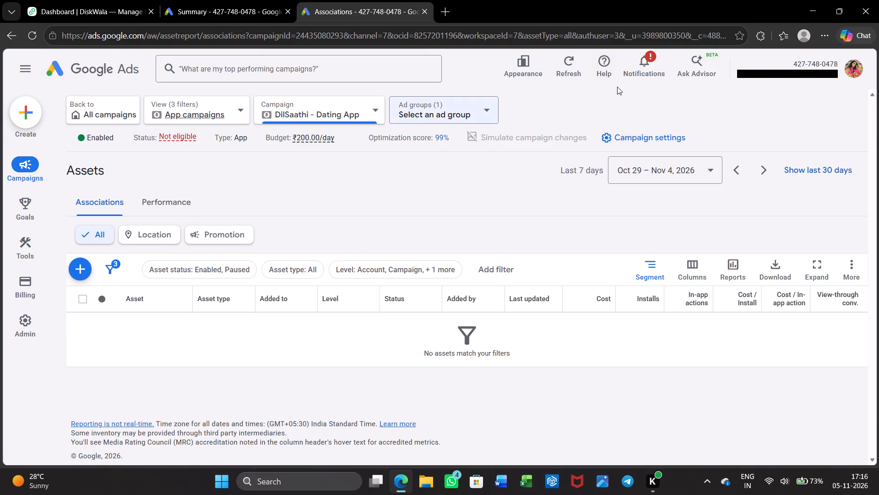
In the DilSaathi campaign's settings, set the end date to Nov 8, 2026, save it, and close the settings.
click(646, 141)
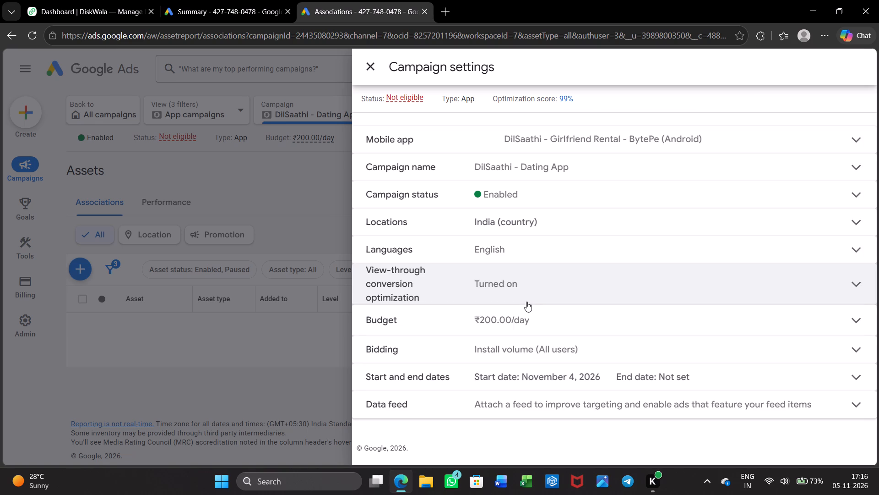
click(546, 309)
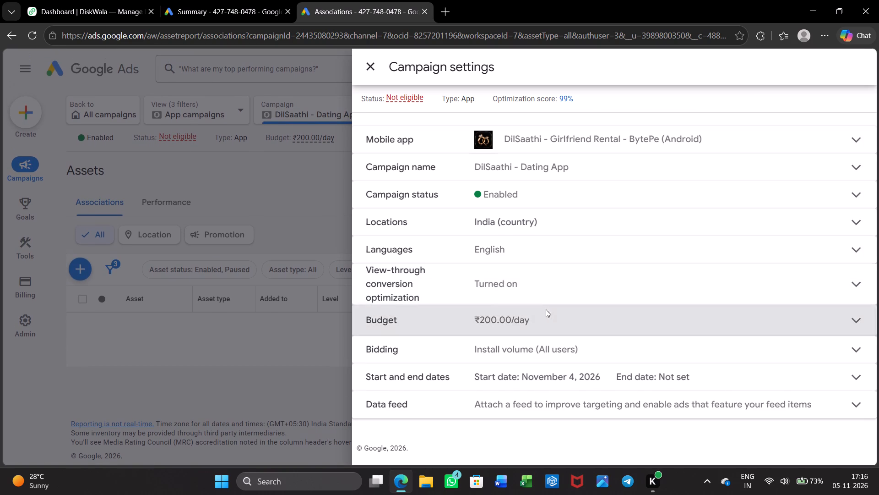
scroll(546, 309, down, 2)
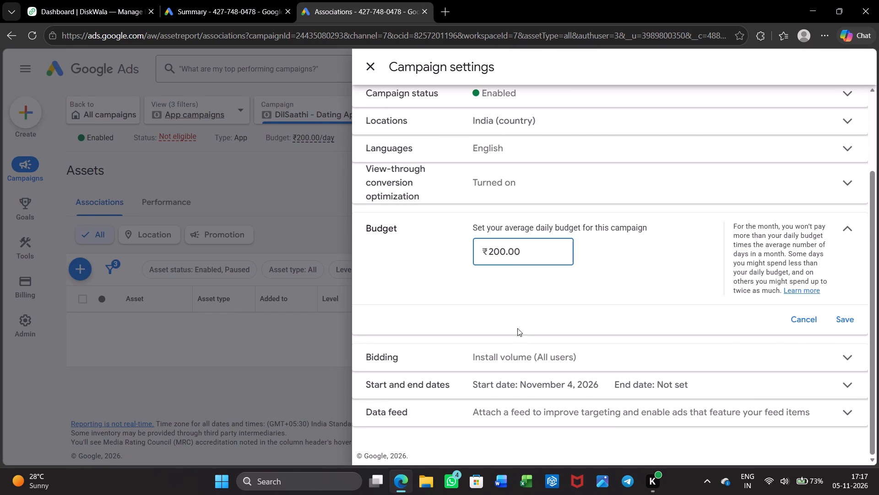
click(561, 383)
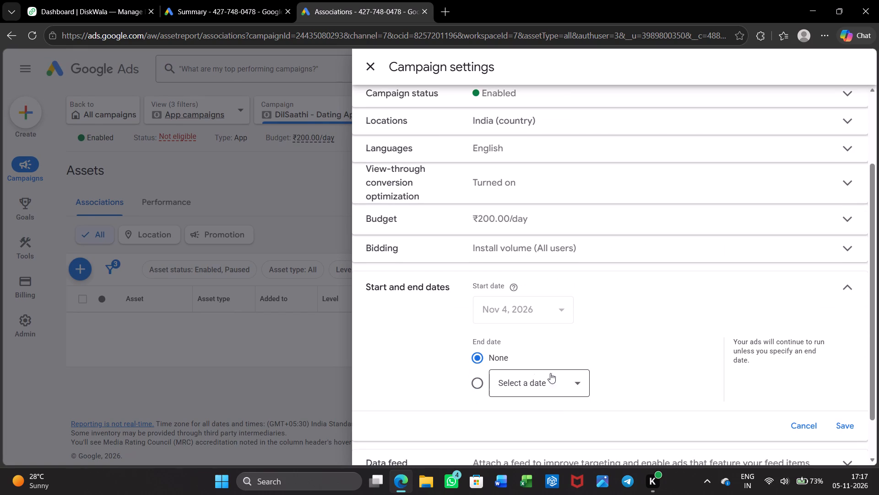
click(555, 383)
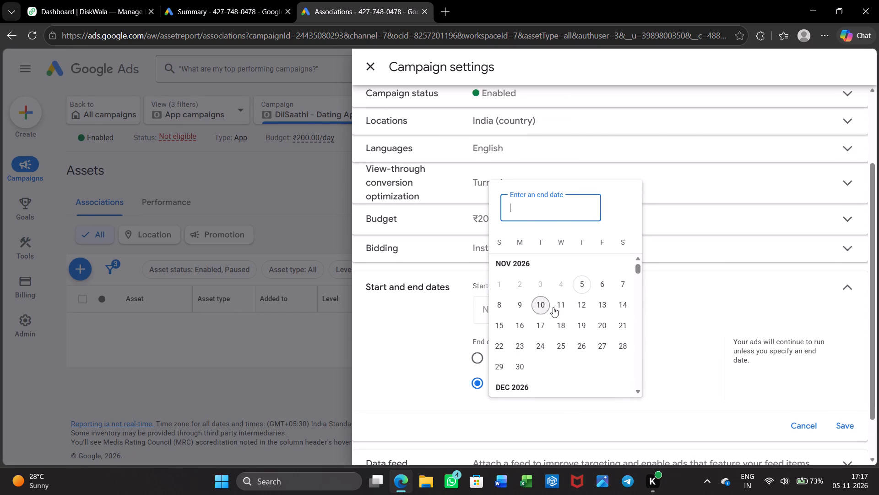
click(622, 291)
scroll(584, 333, down, 1)
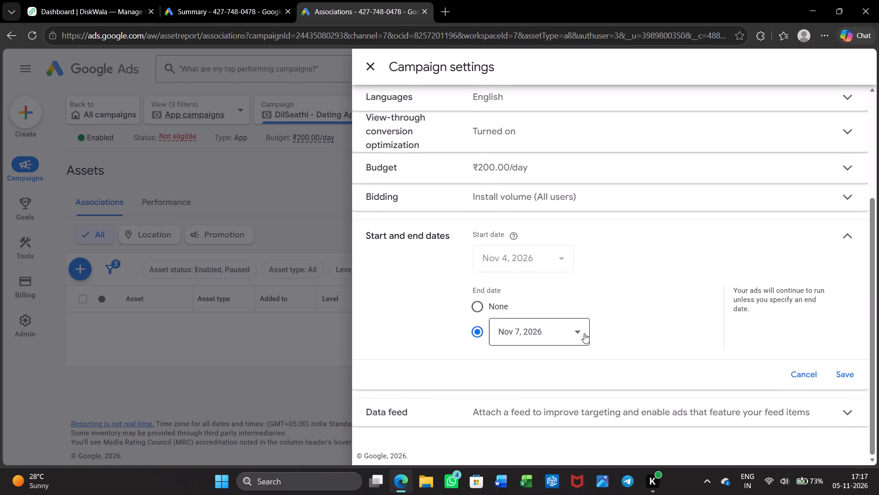
click(573, 329)
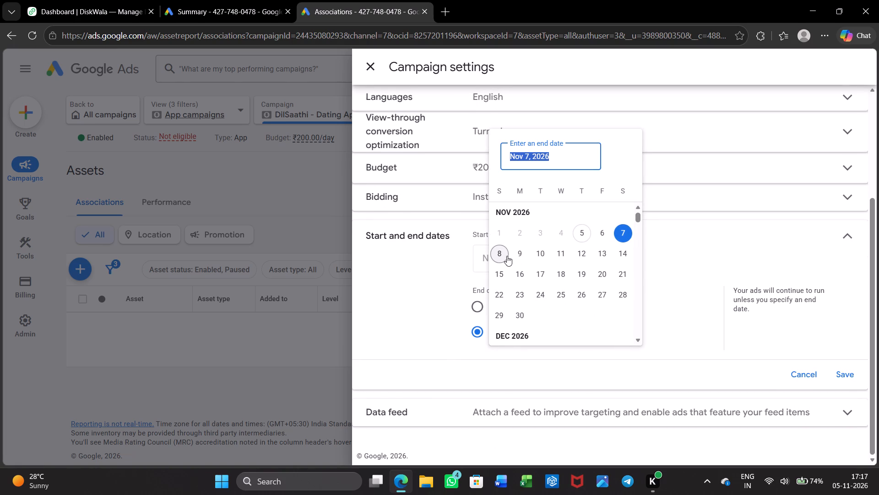
click(505, 253)
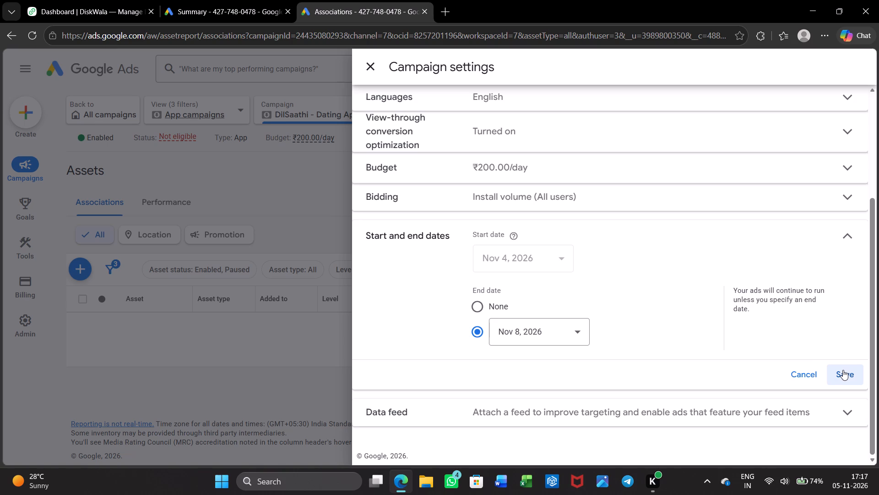
click(578, 339)
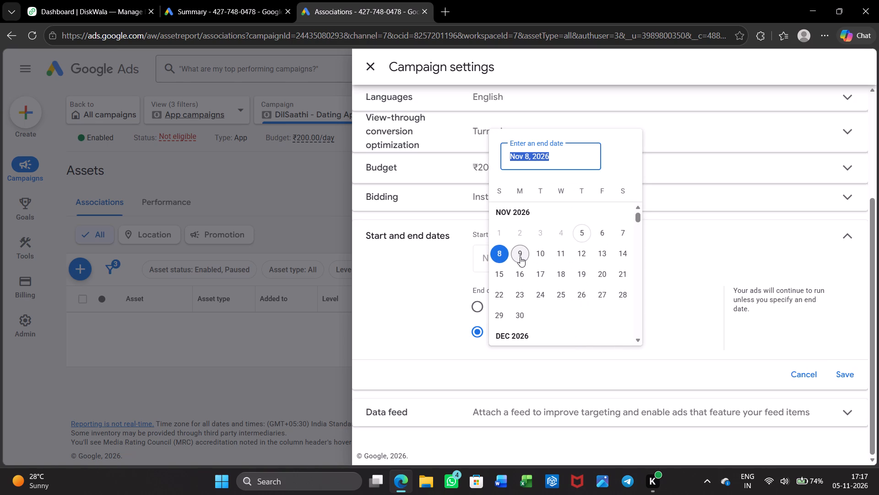
click(849, 374)
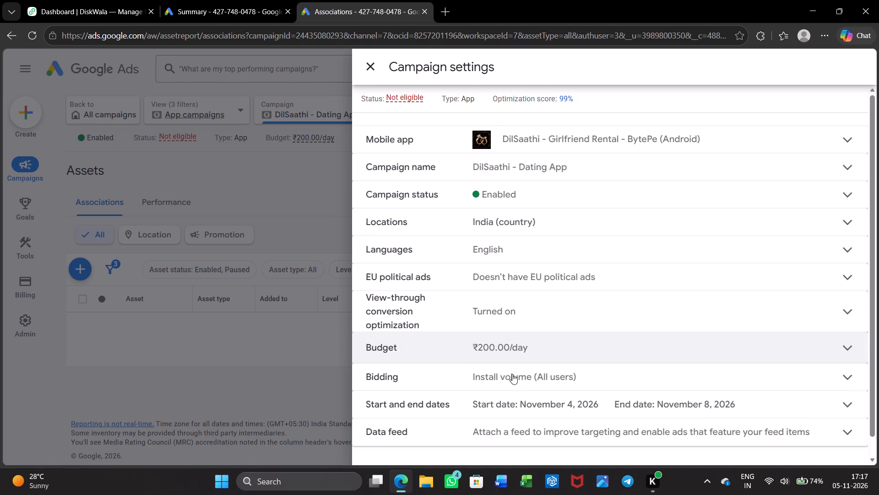
click(243, 349)
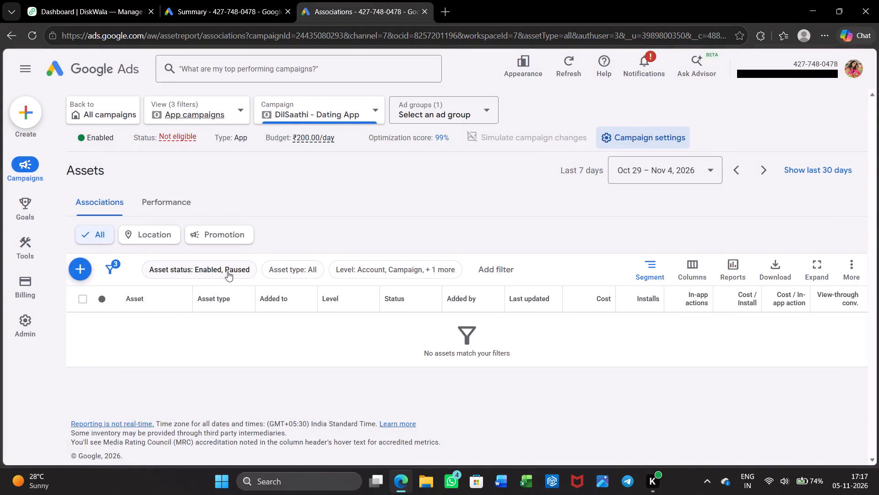
Check the eligibility status details of the DilSaathi - Dating App campaign.
scroll(228, 271, up, 1)
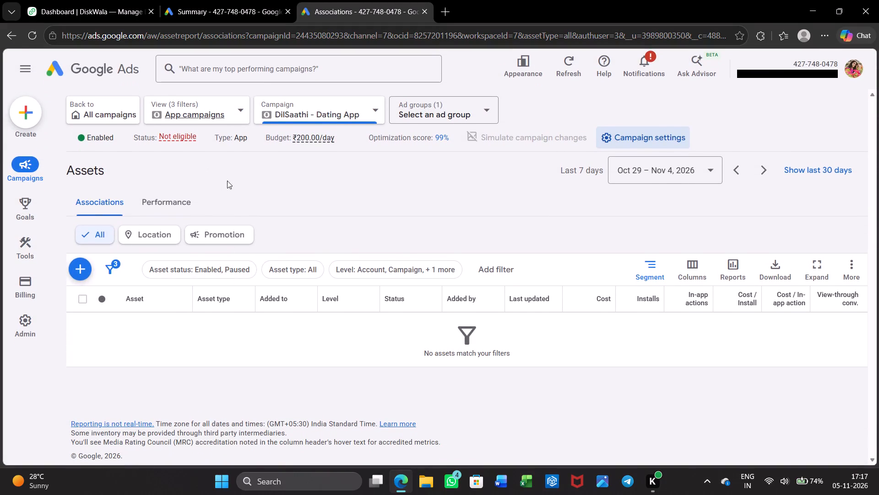
click(175, 135)
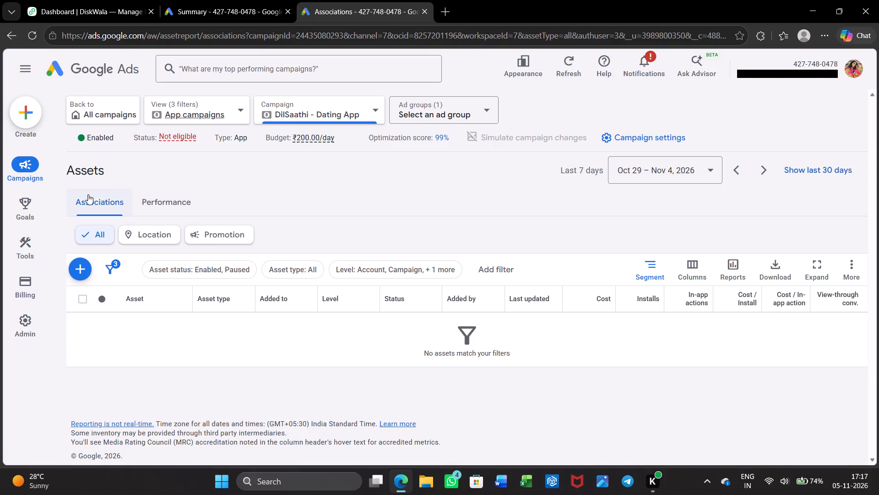
scroll(247, 197, up, 1)
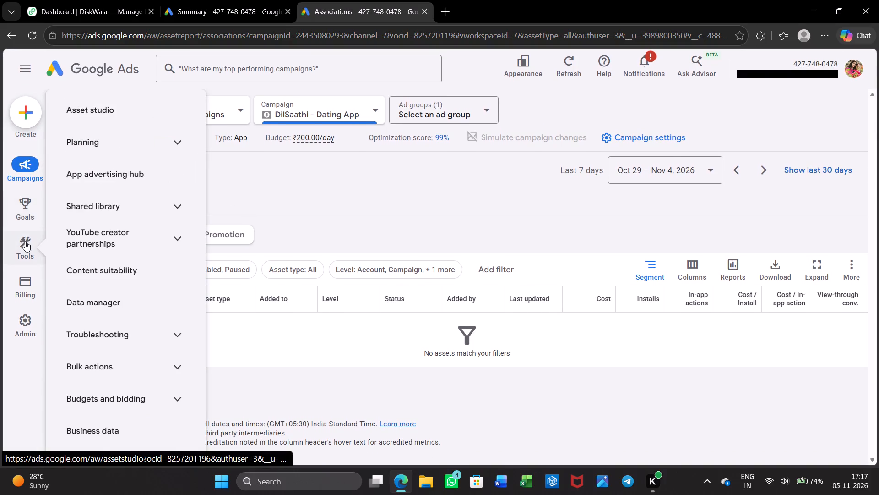
click(375, 226)
scroll(375, 226, right, 9)
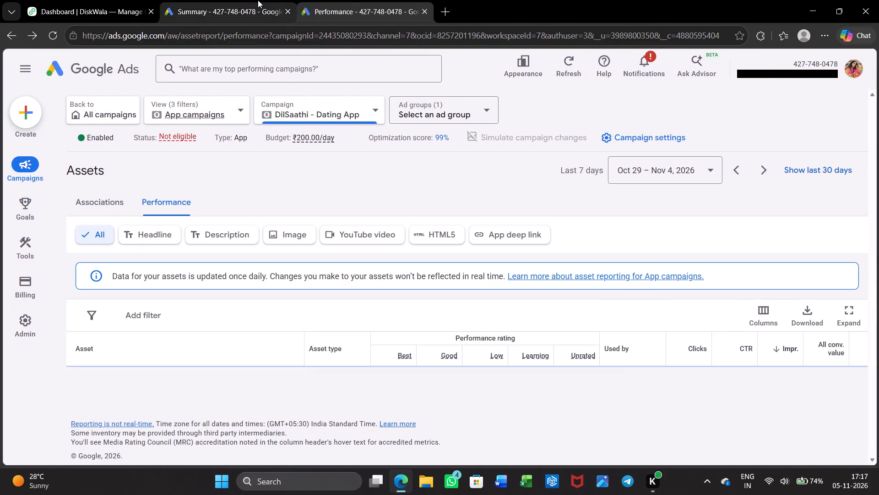
Close the browser tab with the DilSaathi campaign's assets, keeping the account's policy Summary page open.
click(258, 0)
click(422, 9)
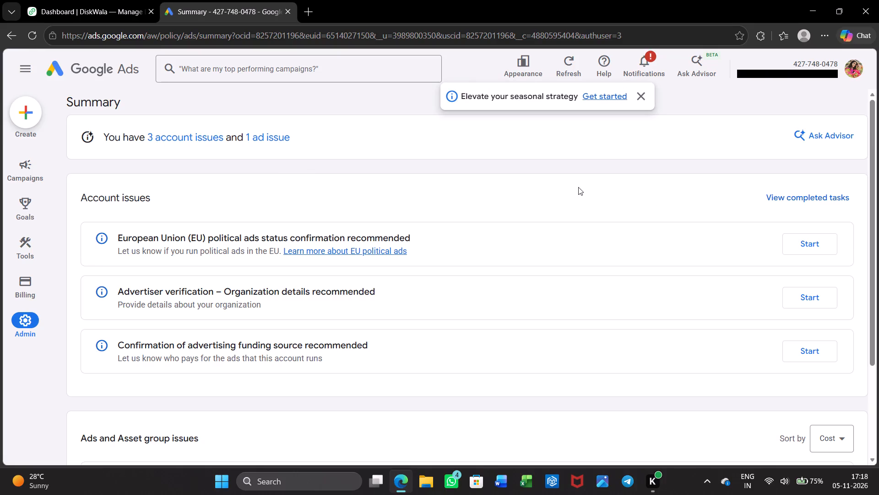
Dismiss the Dating and Companionship issue for the DilSaathi - Dating App ad on the Summary page.
scroll(480, 291, down, 3)
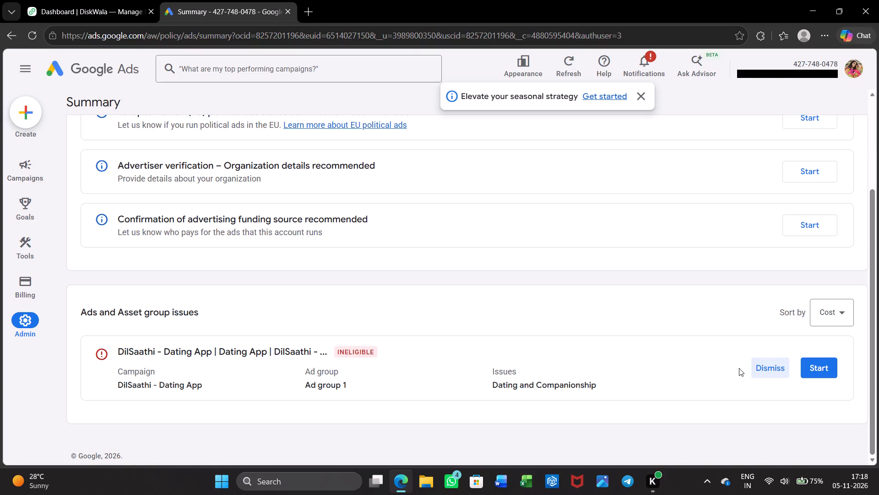
click(764, 365)
scroll(467, 365, down, 2)
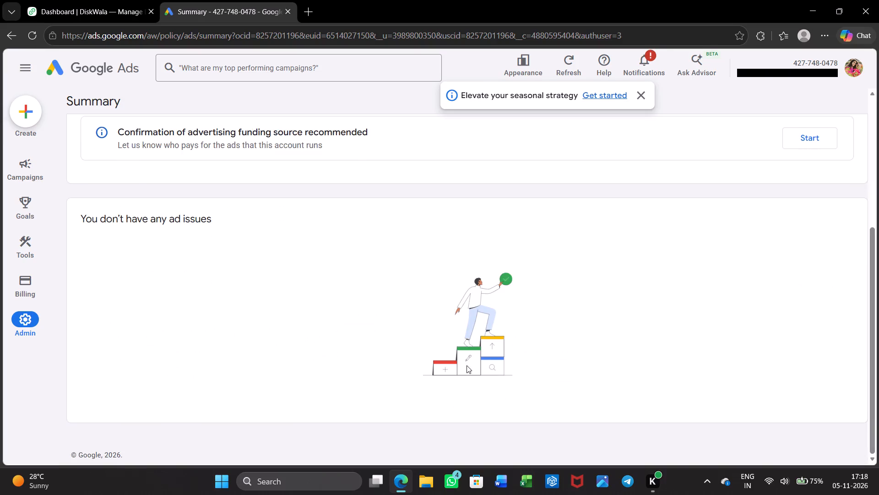
scroll(467, 365, up, 3)
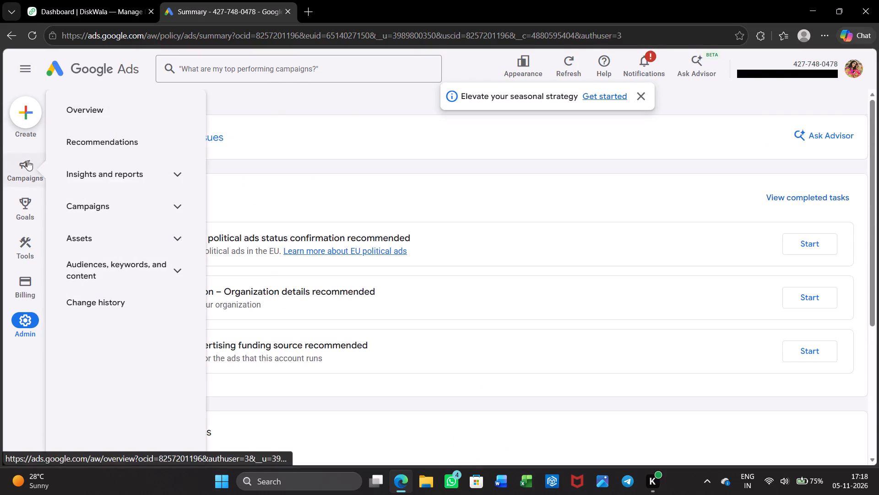
Close the DiskWala dashboard browser tab.
click(122, 0)
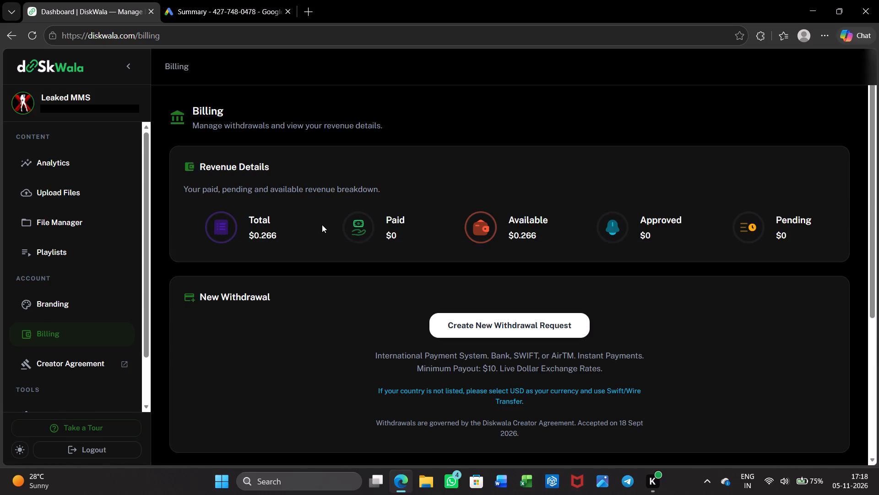
click(149, 8)
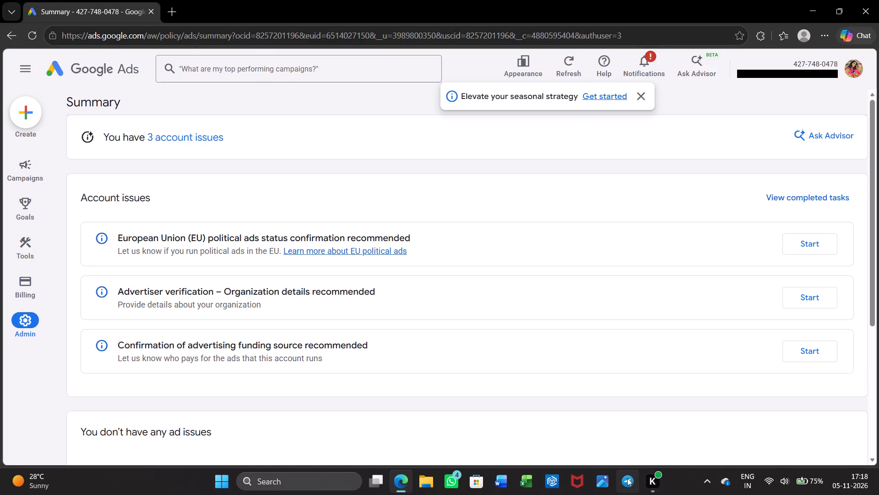
Switch to Telegram.
click(625, 478)
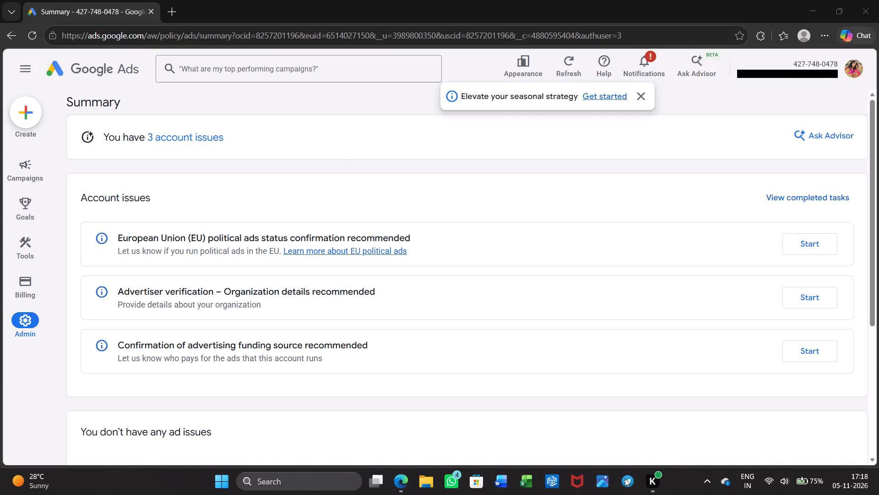
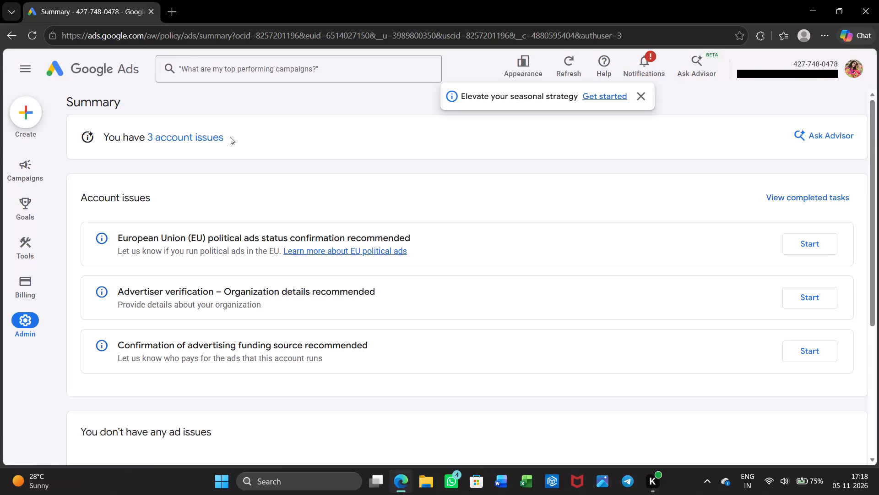
Resolve the EU political ads issue by submitting that this account doesn't plan to run EU political ads.
click(230, 137)
click(787, 242)
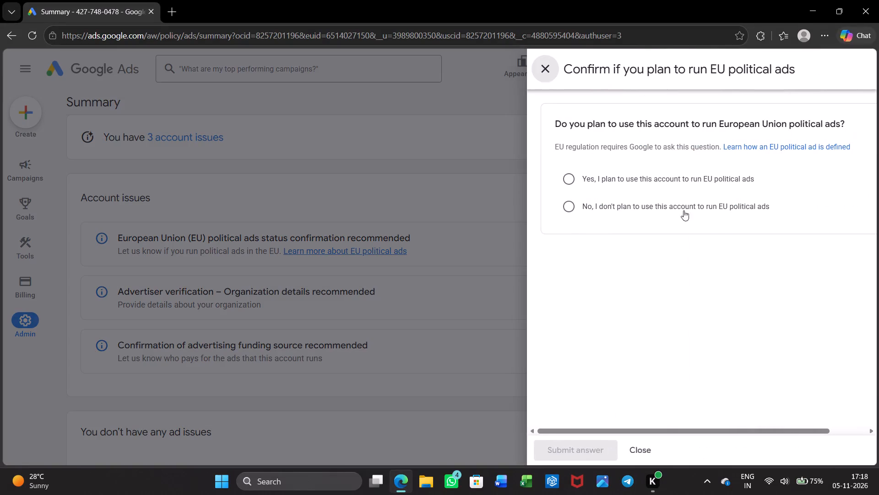
click(620, 210)
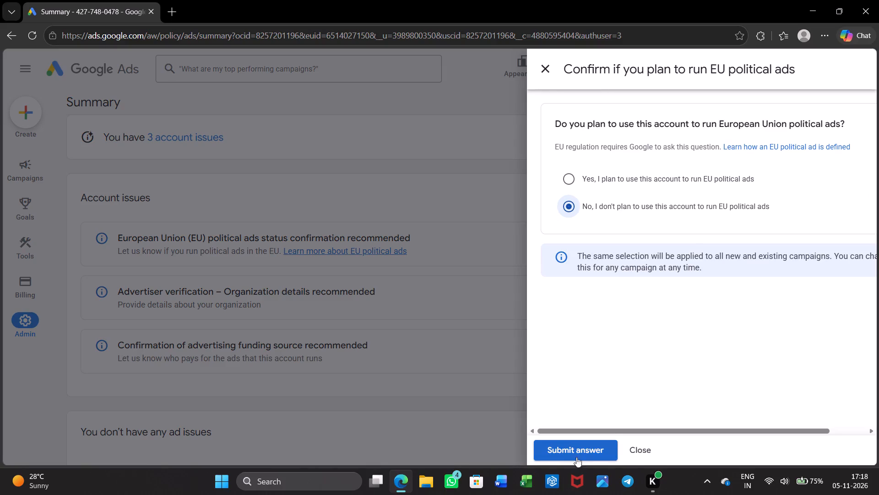
click(581, 450)
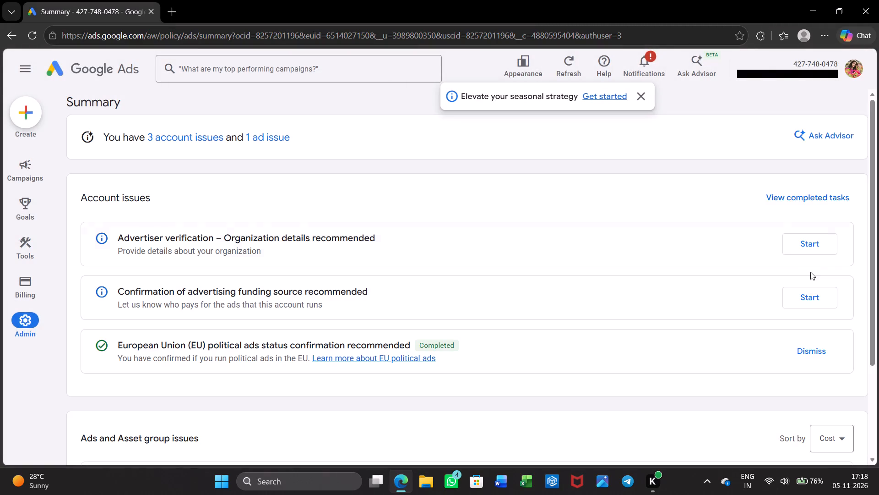
Submit the organization details with Fly with Aastha as the disclosed legal name and as managing Google Ads accounts for other organizations.
click(812, 253)
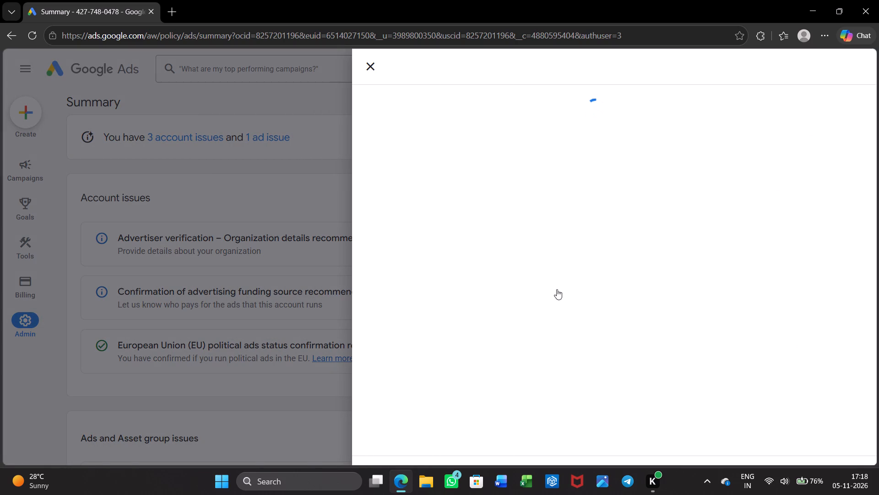
click(393, 285)
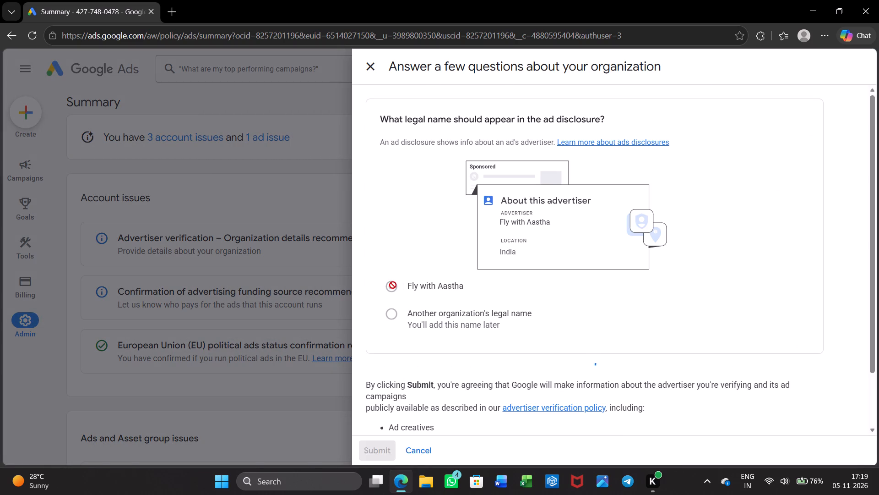
scroll(407, 324, down, 1)
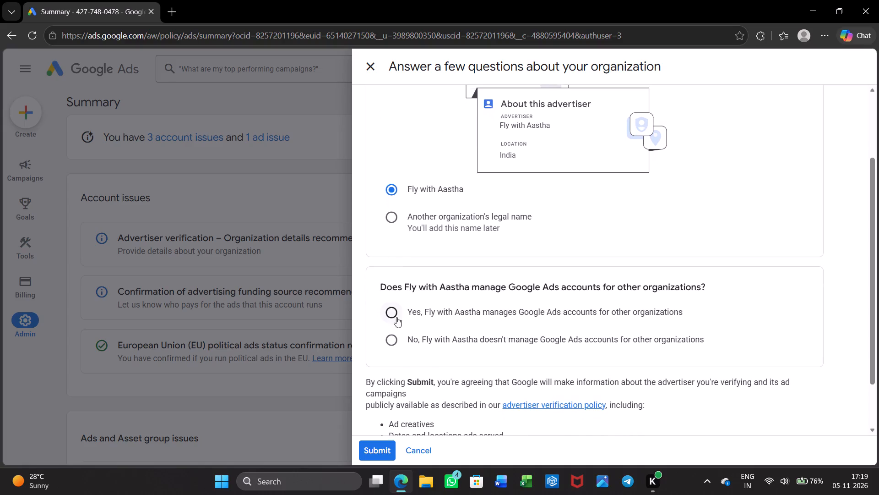
click(391, 314)
scroll(391, 314, down, 2)
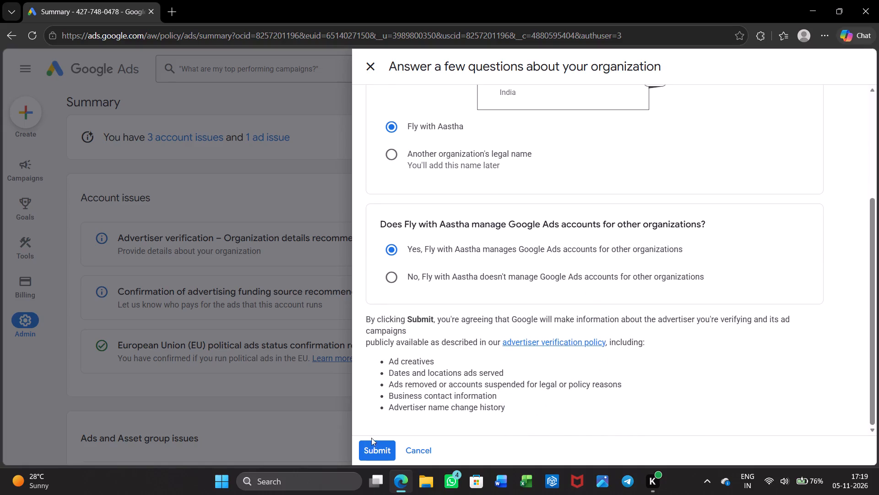
click(379, 446)
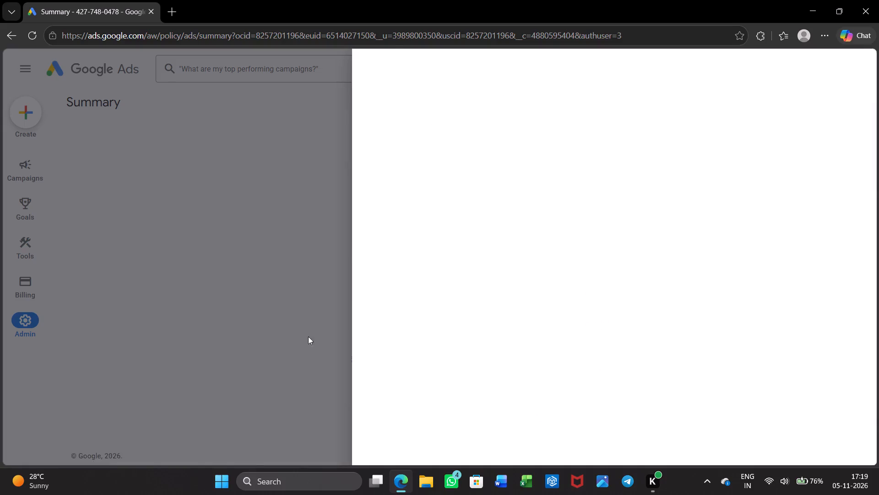
click(650, 91)
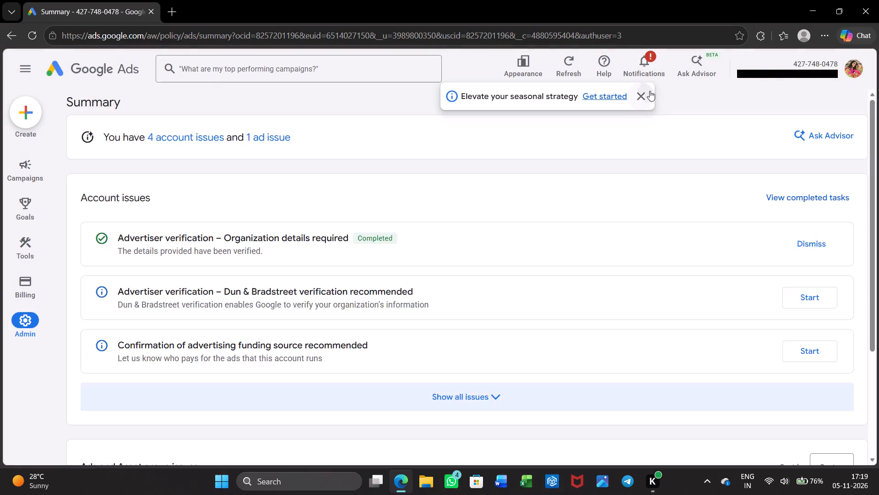
Start the Dun & Bradstreet verification and fill in the organization's name and address from the saved Fly with Aastha entry.
click(816, 296)
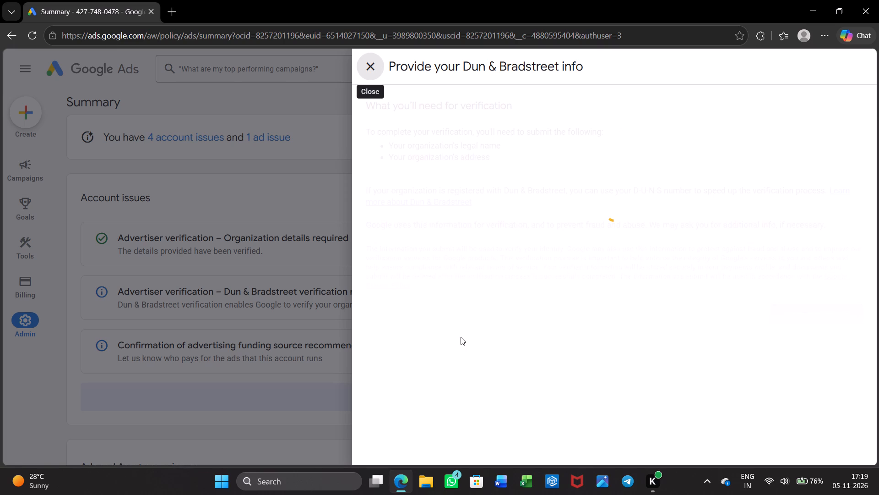
click(803, 311)
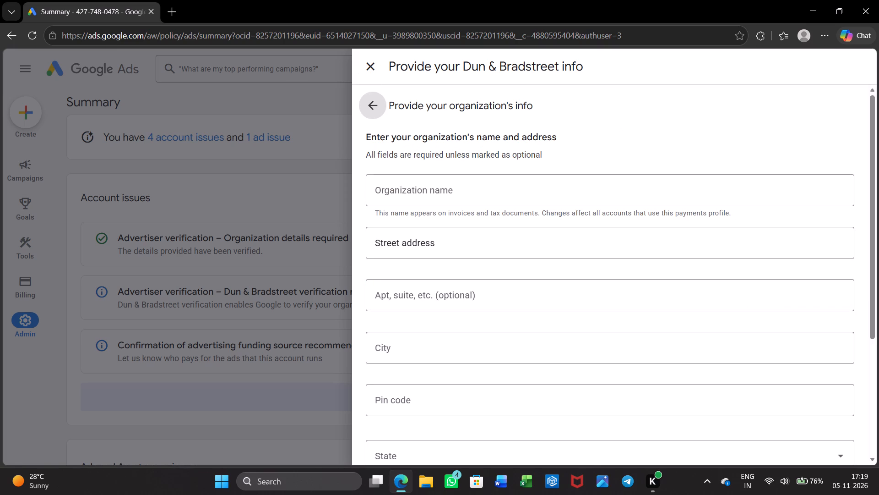
click(492, 193)
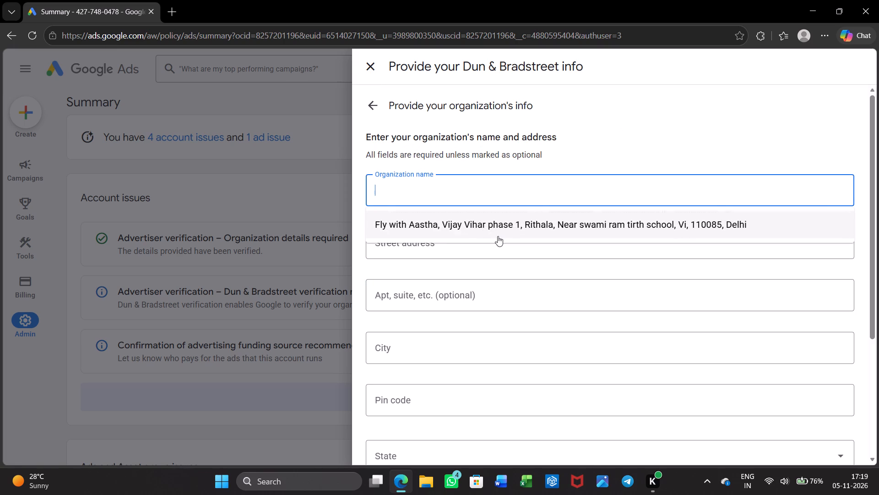
click(513, 223)
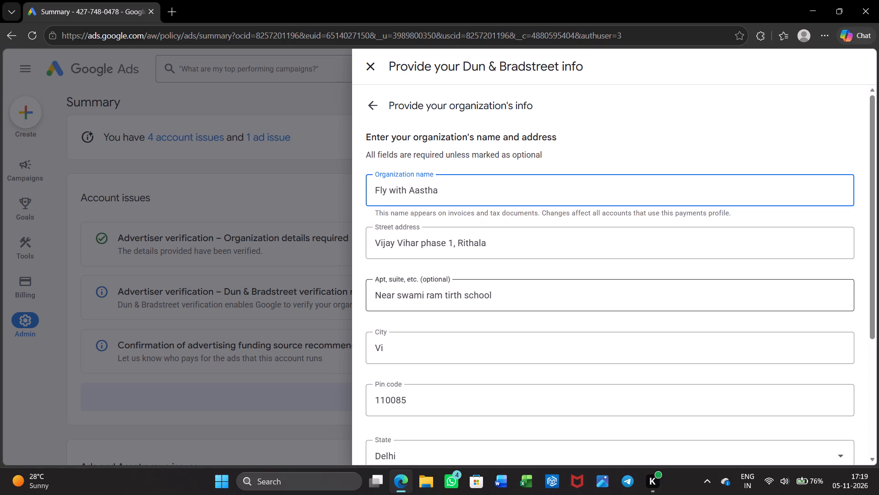
Replace the abbreviated city in the organization's address with the full locality name and submit the Dun & Bradstreet information.
scroll(489, 283, down, 2)
double_click(439, 245)
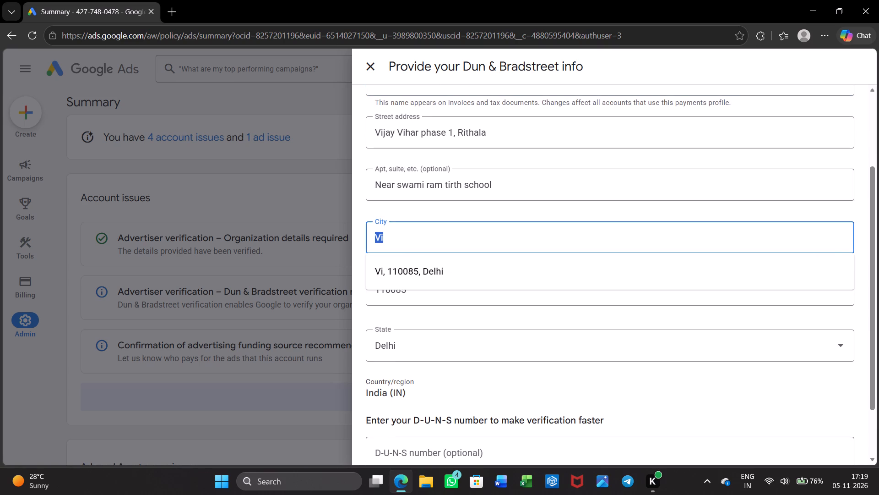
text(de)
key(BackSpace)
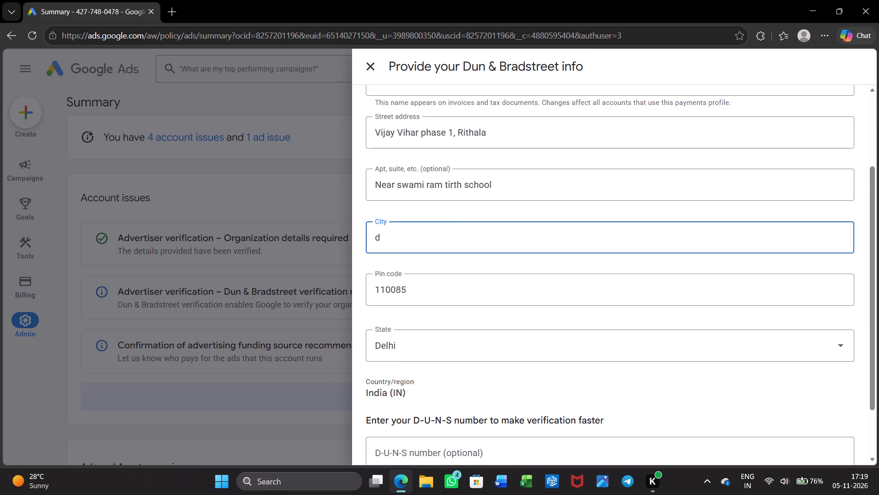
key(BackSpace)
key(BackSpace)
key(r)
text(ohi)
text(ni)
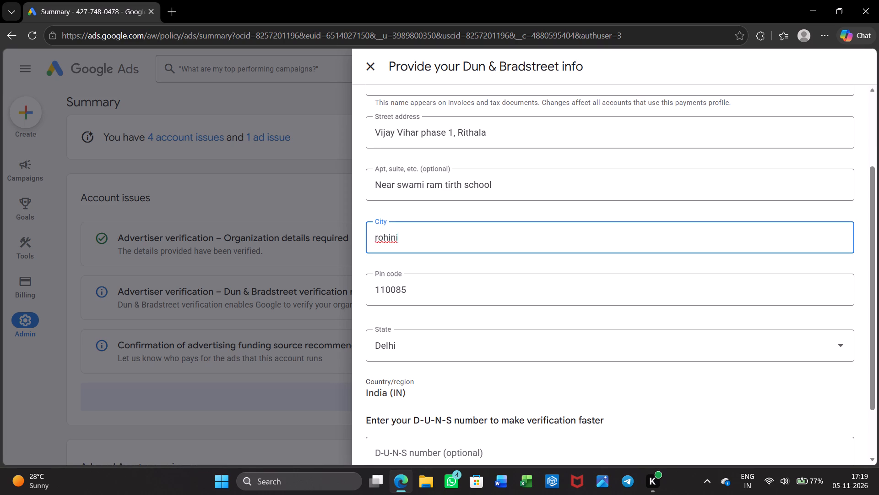
triple_click(418, 238)
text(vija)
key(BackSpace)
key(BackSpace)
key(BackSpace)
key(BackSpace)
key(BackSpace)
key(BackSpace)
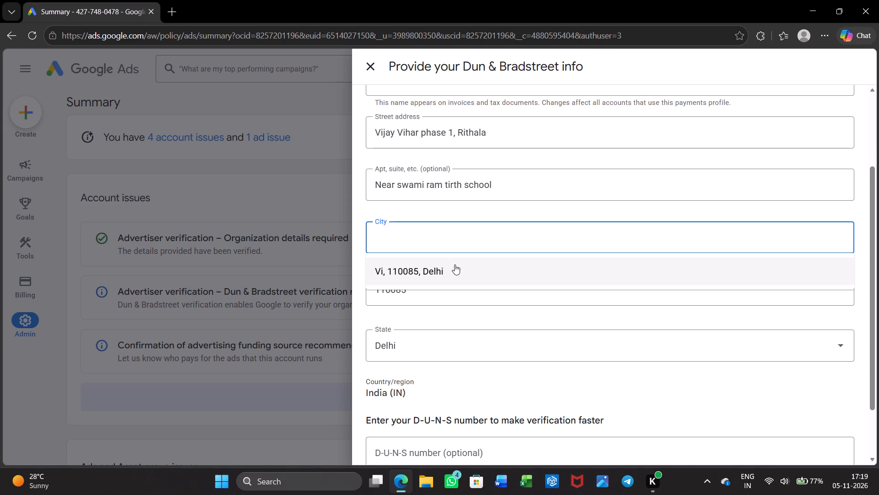
click(456, 238)
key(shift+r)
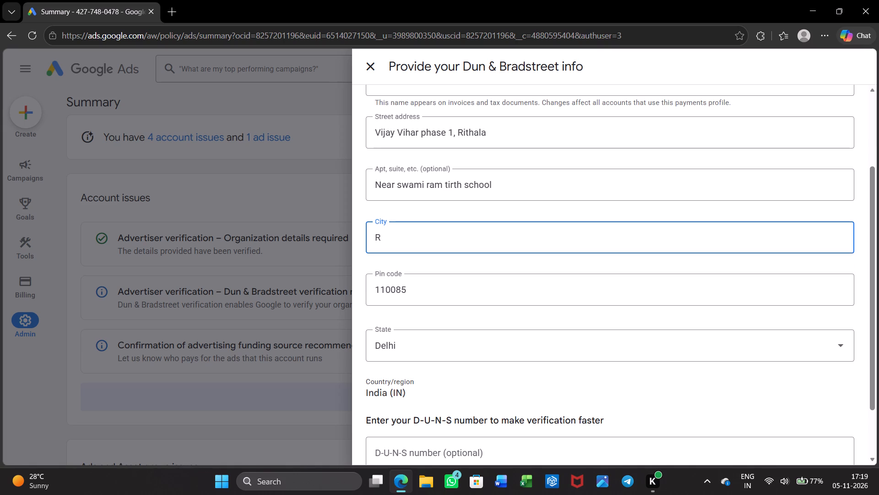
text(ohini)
scroll(441, 370, down, 2)
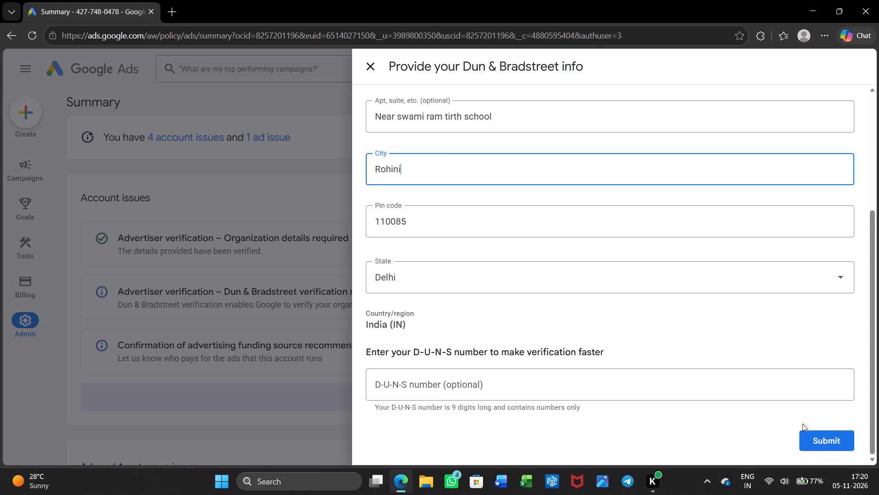
click(826, 438)
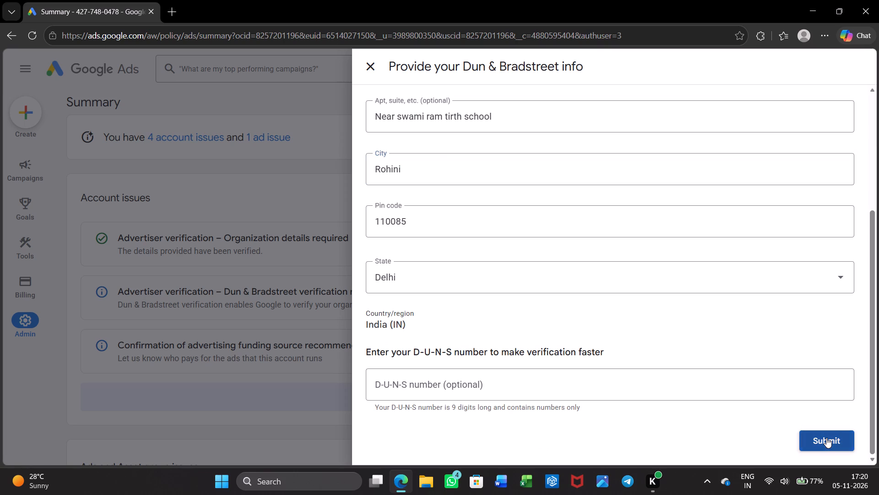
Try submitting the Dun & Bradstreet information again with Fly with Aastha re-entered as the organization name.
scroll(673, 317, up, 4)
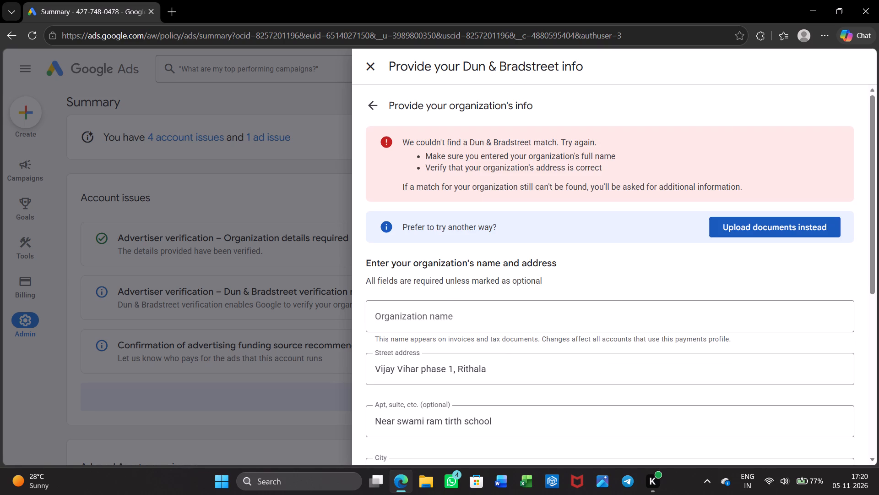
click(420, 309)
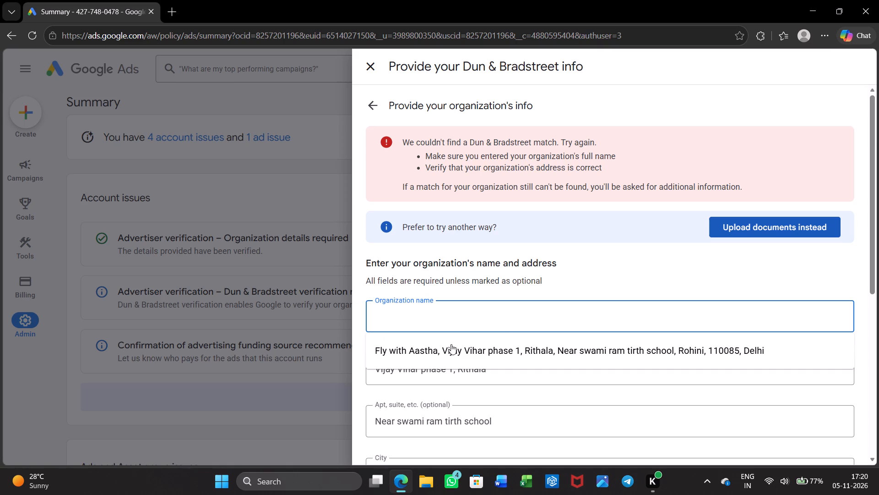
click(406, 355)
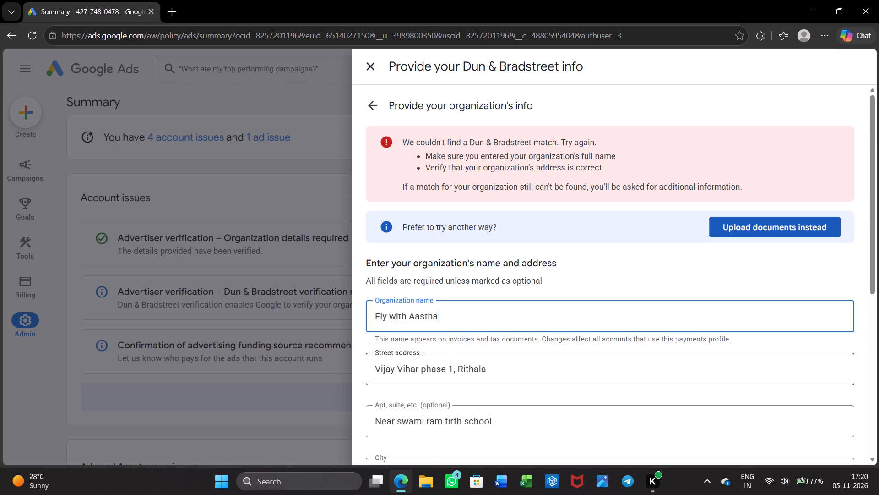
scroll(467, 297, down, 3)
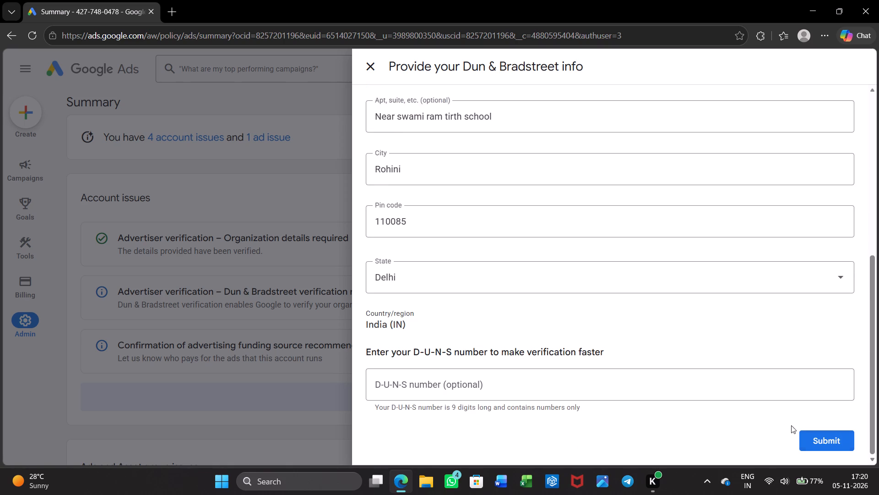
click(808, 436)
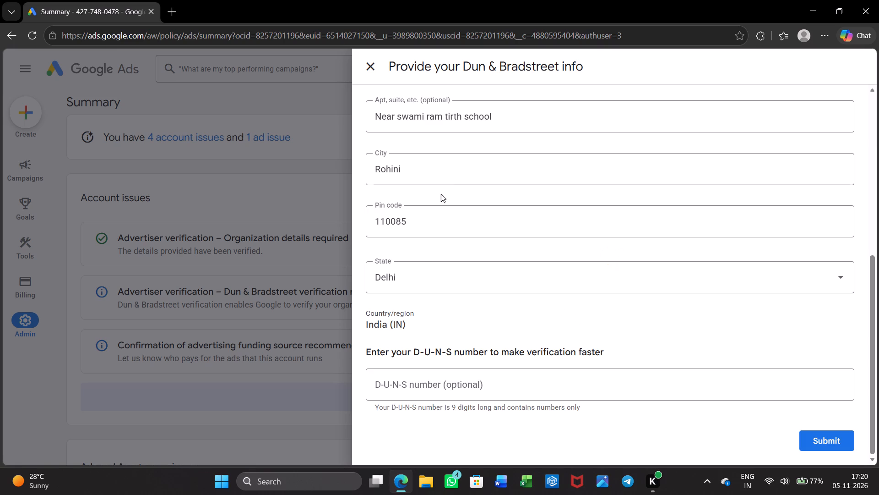
Try submitting the Dun & Bradstreet information with an individual's full name as the organization name, and close the form without uploading a registration document.
scroll(458, 298, up, 2)
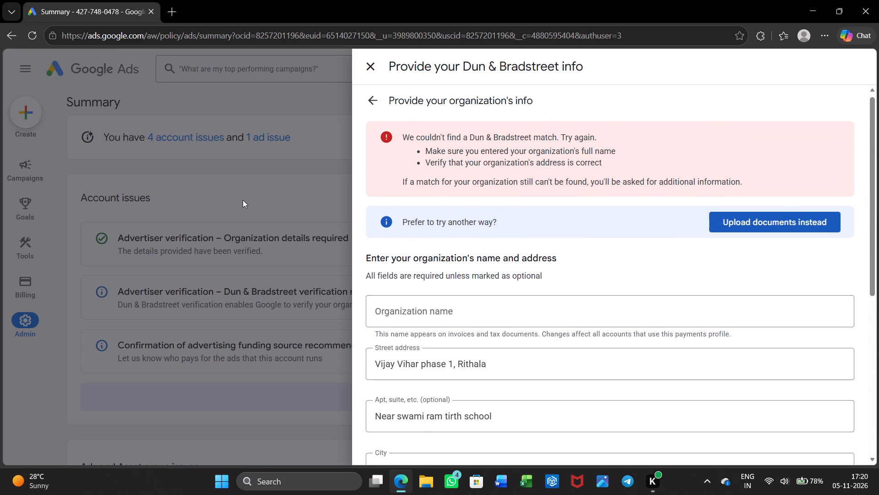
click(434, 316)
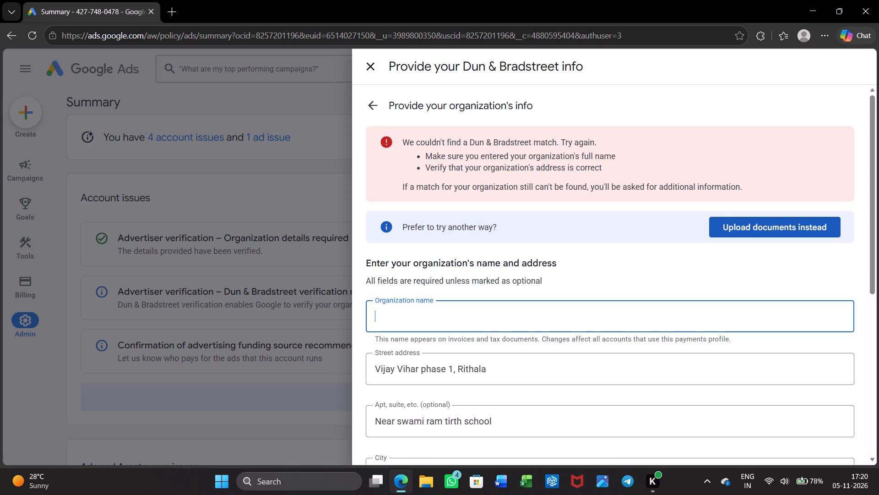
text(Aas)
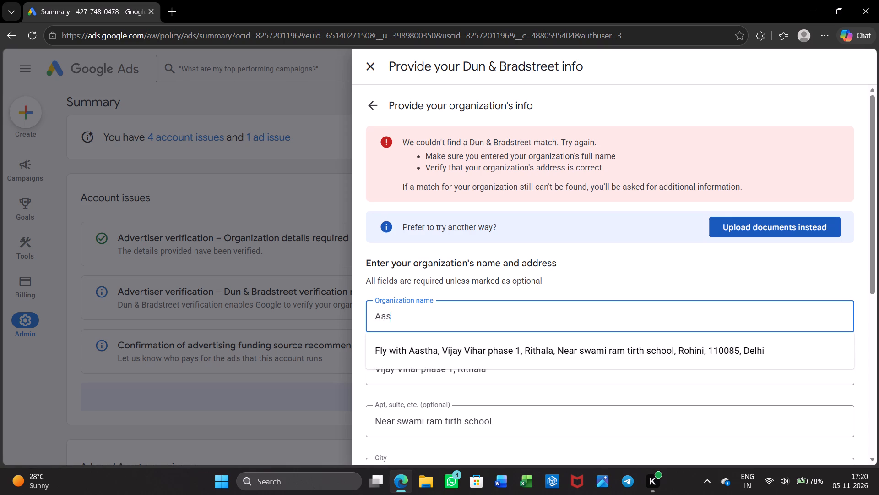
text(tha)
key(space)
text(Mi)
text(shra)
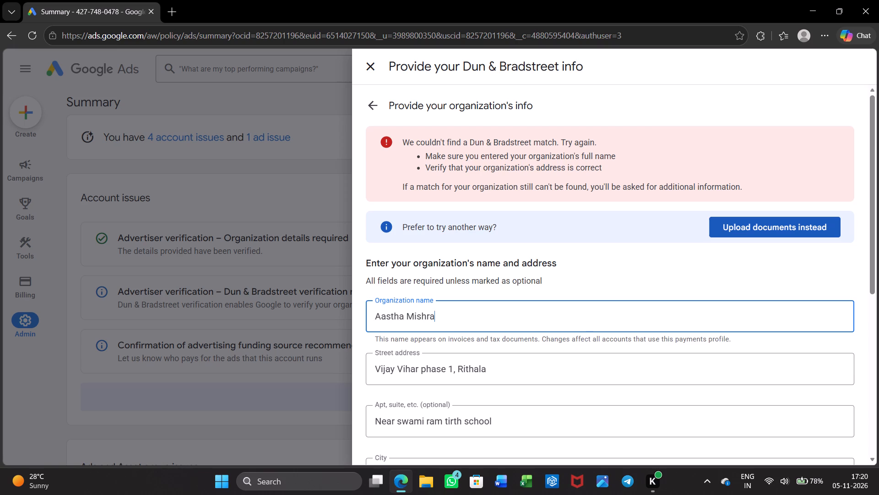
scroll(526, 289, down, 4)
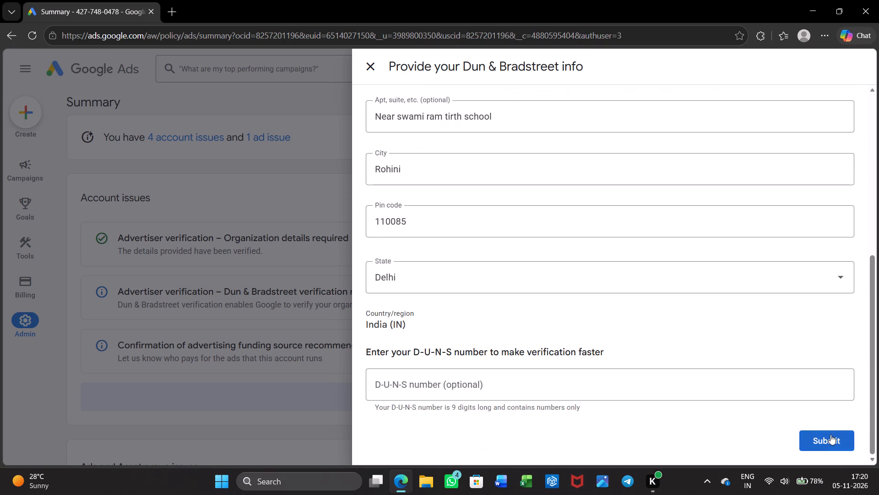
click(831, 435)
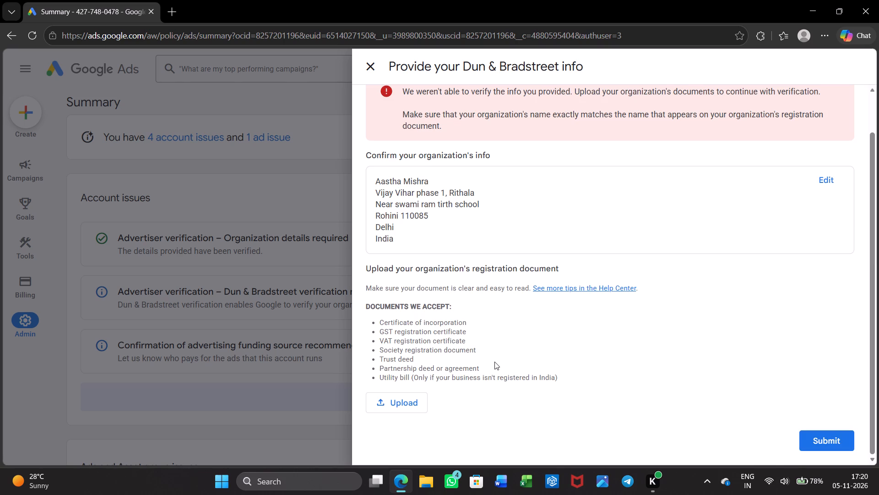
scroll(494, 362, up, 1)
scroll(494, 362, down, 1)
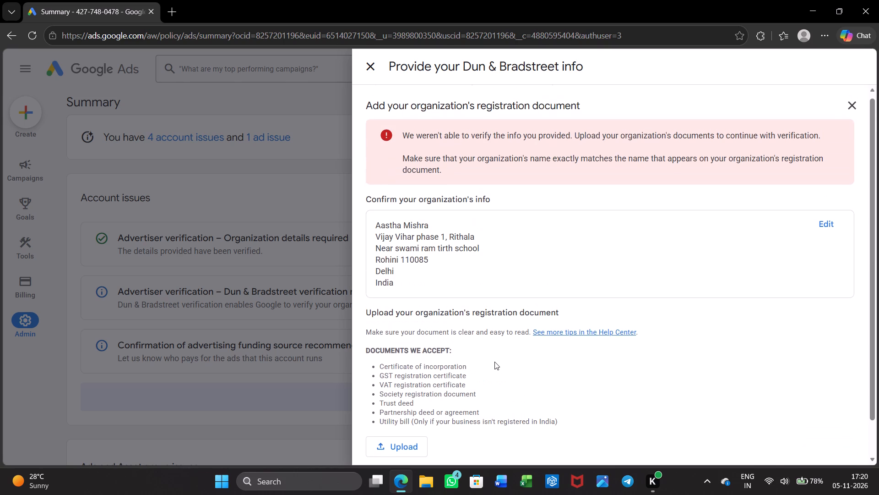
scroll(494, 362, down, 1)
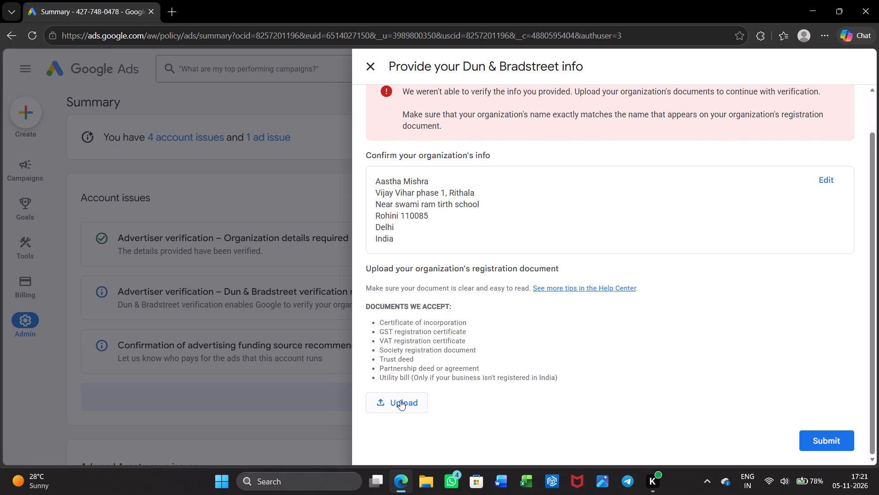
click(267, 420)
click(364, 61)
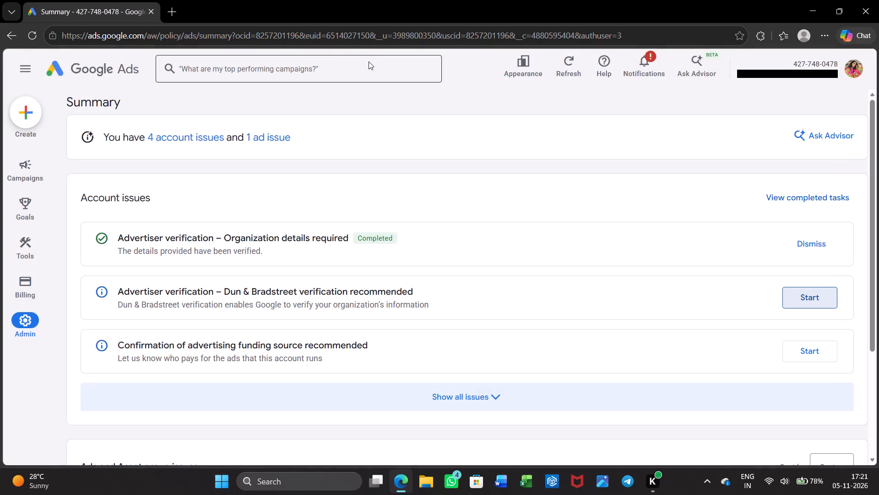
Confirm the advertising funding source by submitting that Fly with Aastha pays for Fly with Aastha's ads.
click(809, 346)
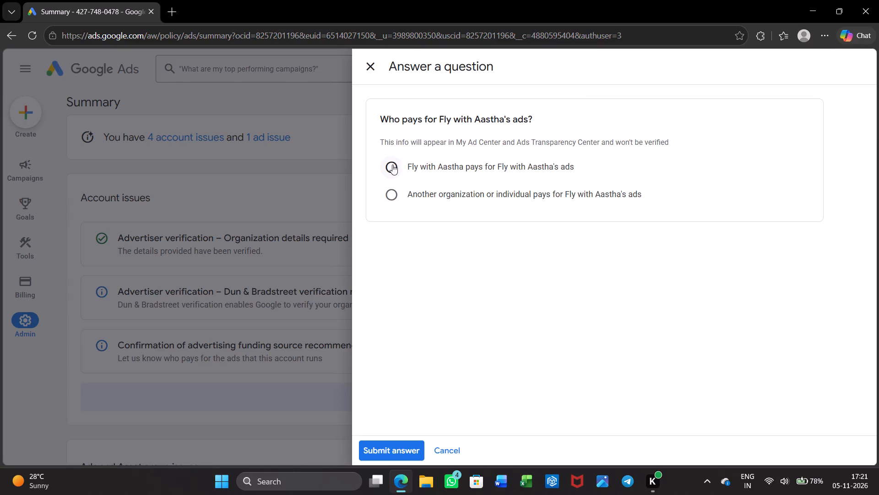
click(392, 165)
scroll(453, 269, down, 1)
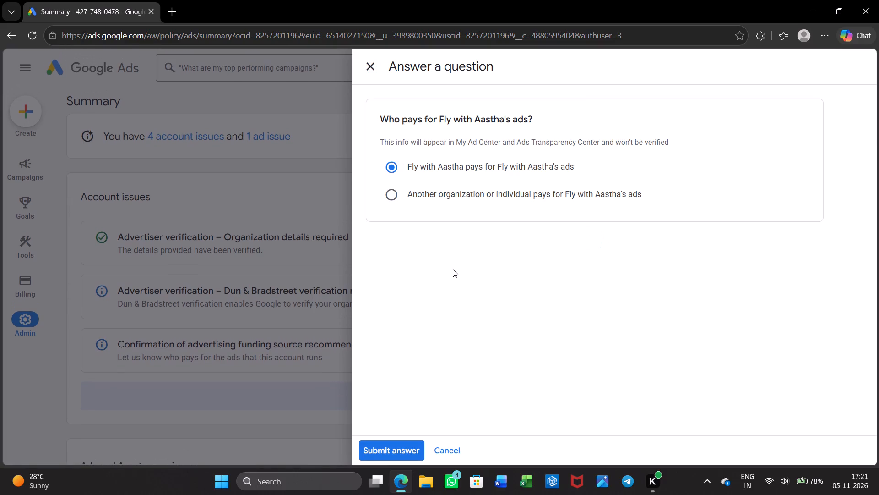
click(390, 448)
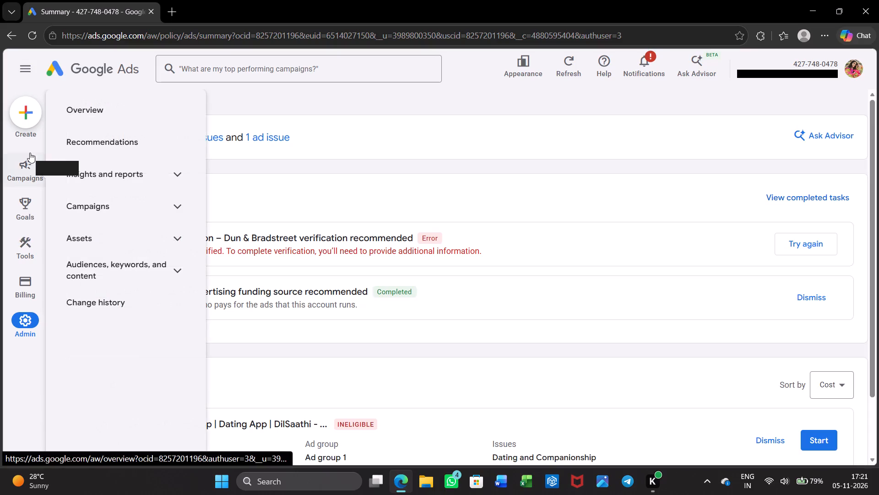
Check the DilSaathi - Dating App campaign's diagnostics for the disapproved ad group and track its policy appeal.
click(28, 169)
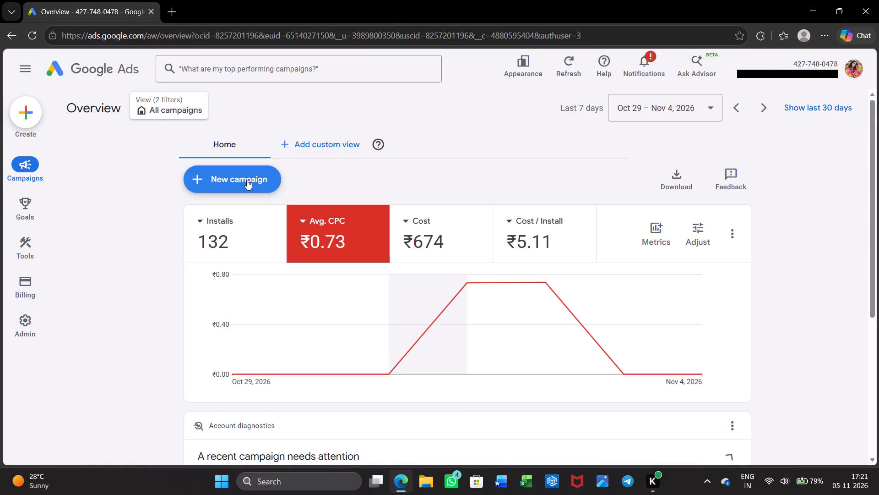
click(187, 102)
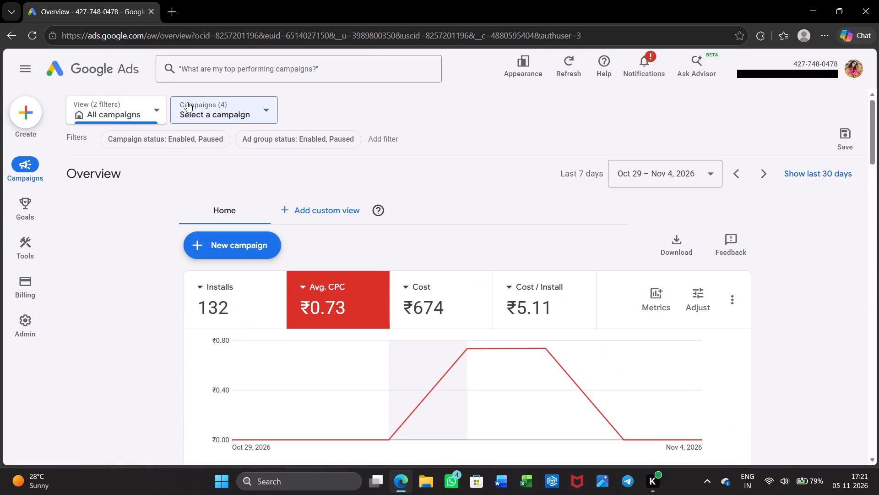
click(230, 104)
click(259, 252)
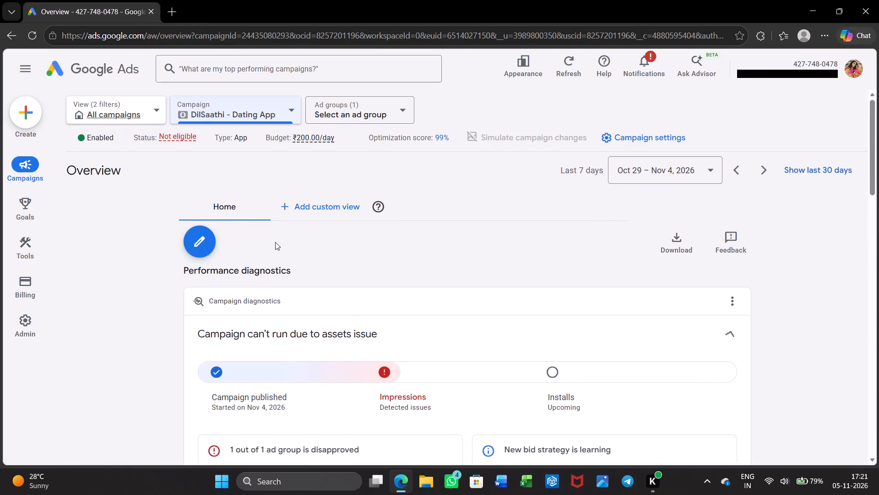
scroll(350, 267, down, 2)
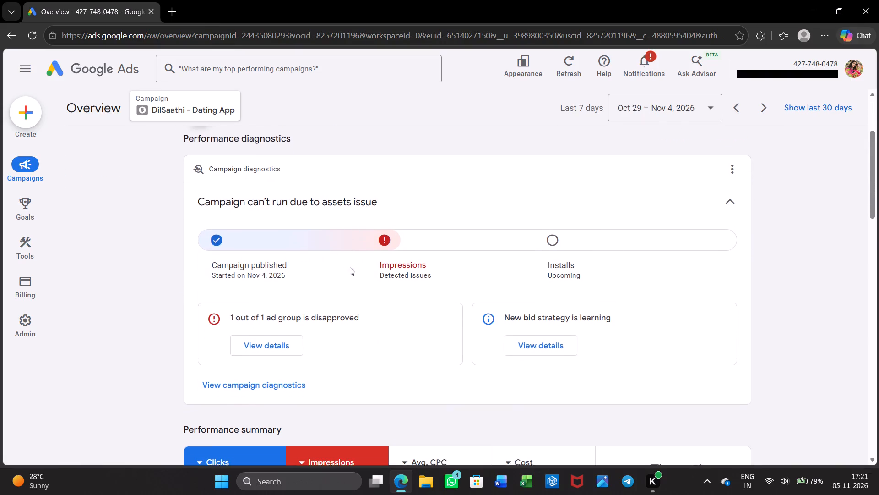
click(275, 339)
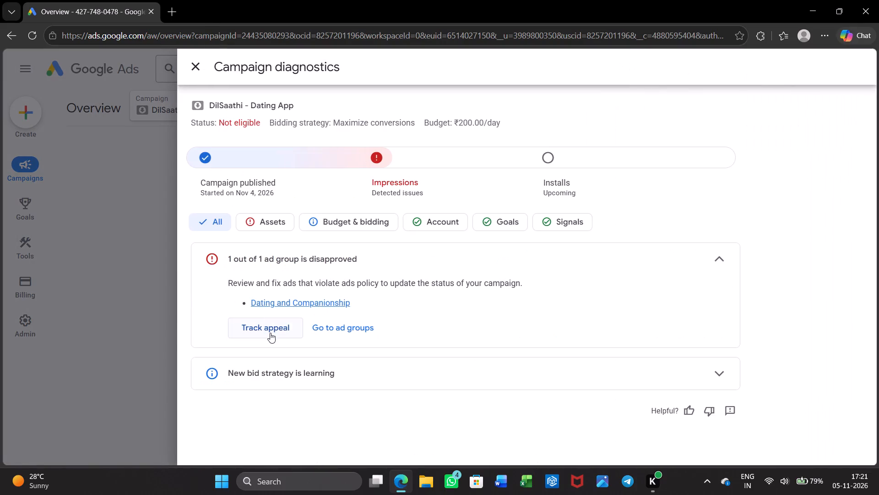
click(265, 323)
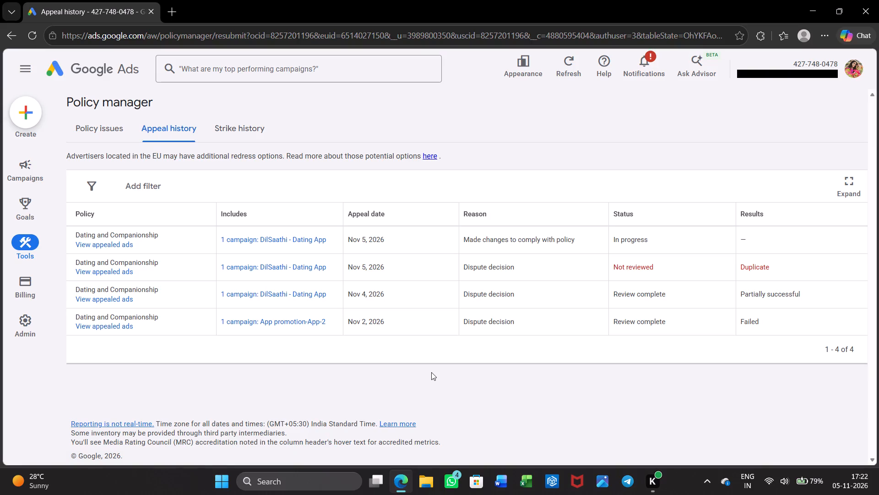
Open a new browser tab and close the Google Ads appeal history tab.
click(168, 10)
click(152, 10)
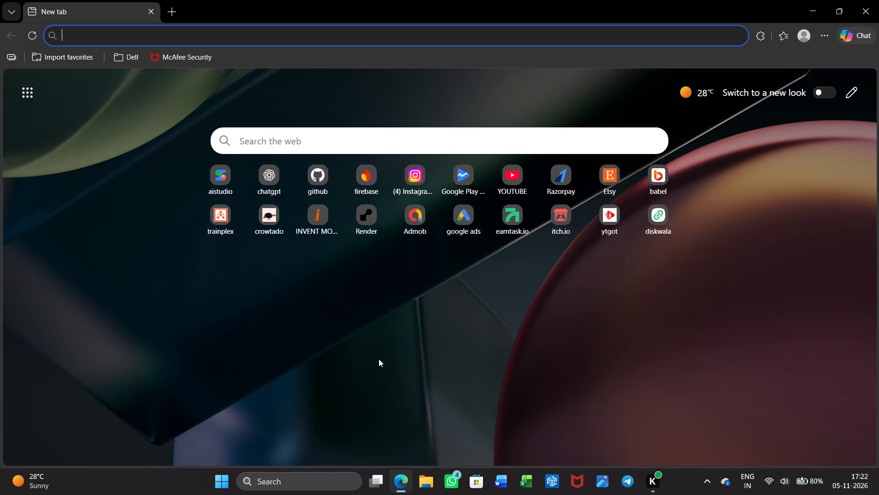
scroll(379, 359, down, 2)
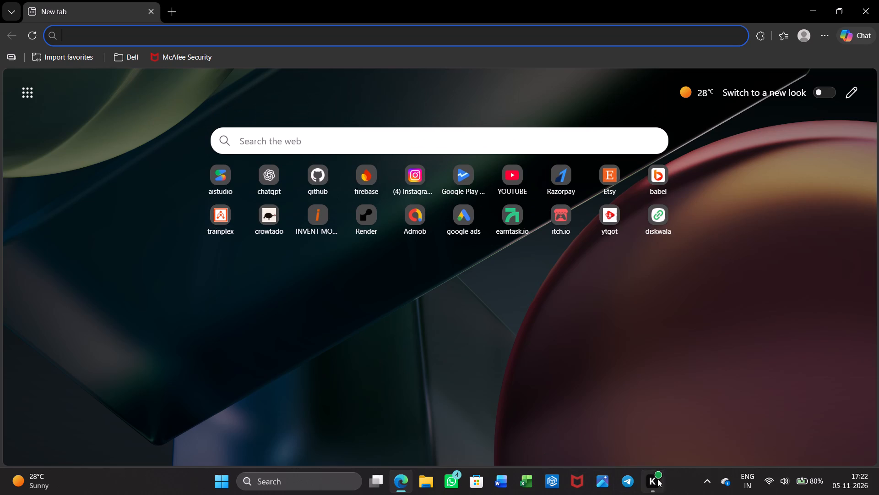